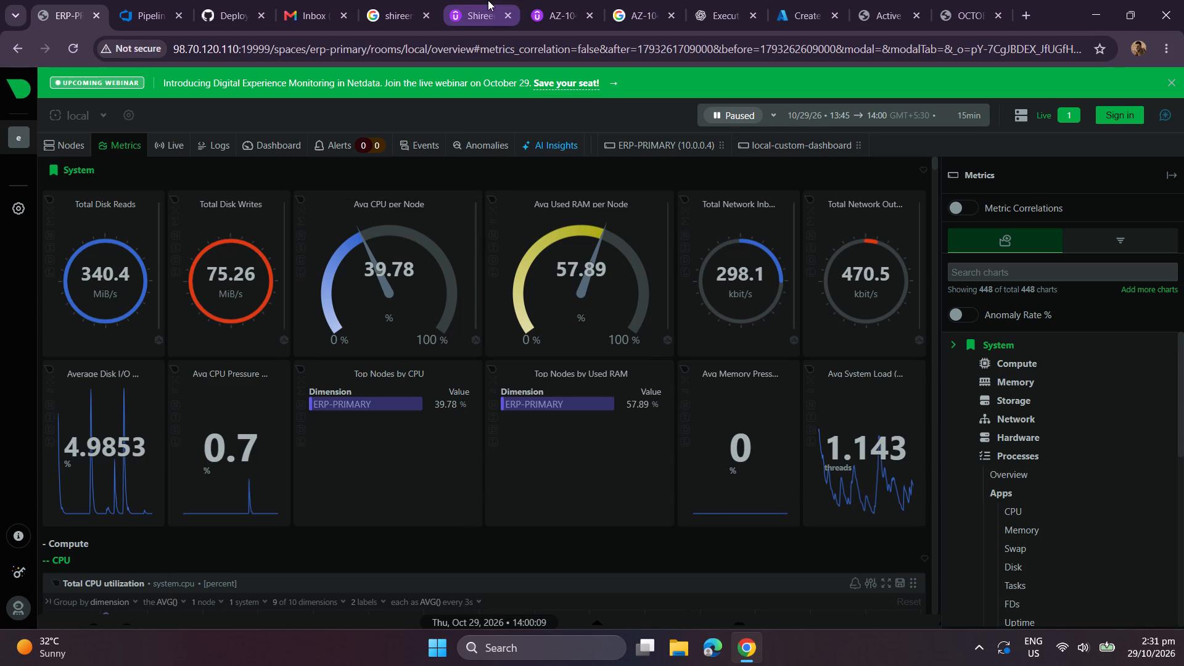
# Switch to the Azure portal page with the Create Data Factory form.
pyautogui.click(785, 6)
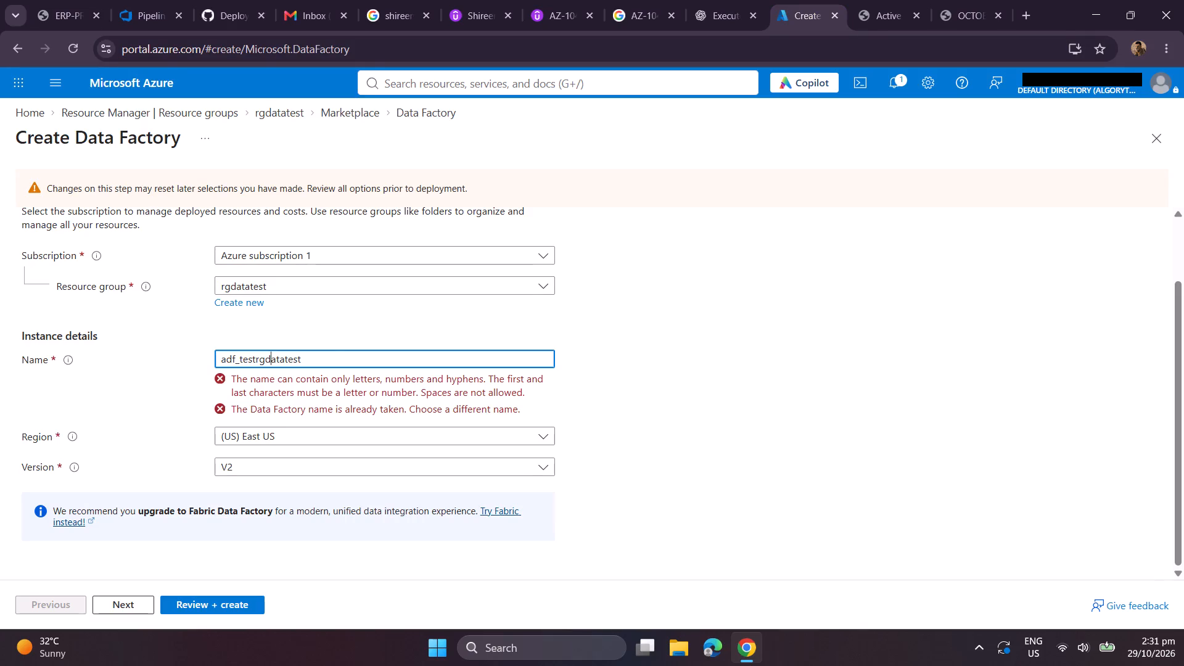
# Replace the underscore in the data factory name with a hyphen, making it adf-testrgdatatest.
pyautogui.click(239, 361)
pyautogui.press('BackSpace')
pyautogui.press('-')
# Replace the whole data factory instance name with rgdatatest-datafactory and have the form validate it.
pyautogui.click(367, 359)
pyautogui.press('BackSpace')
pyautogui.press('BackSpace')
pyautogui.press('BackSpace')
pyautogui.press('BackSpace')
pyautogui.press('BackSpace')
pyautogui.press('BackSpace')
pyautogui.press('BackSpace')
pyautogui.press('BackSpace')
pyautogui.press('BackSpace')
pyautogui.press('BackSpace')
pyautogui.press('BackSpace')
pyautogui.press('BackSpace')
pyautogui.press('BackSpace')
pyautogui.press('BackSpace')
pyautogui.press('BackSpace')
pyautogui.press('BackSpace')
pyautogui.press('BackSpace')
pyautogui.press('BackSpace')
pyautogui.press('BackSpace')
pyautogui.press('BackSpace')
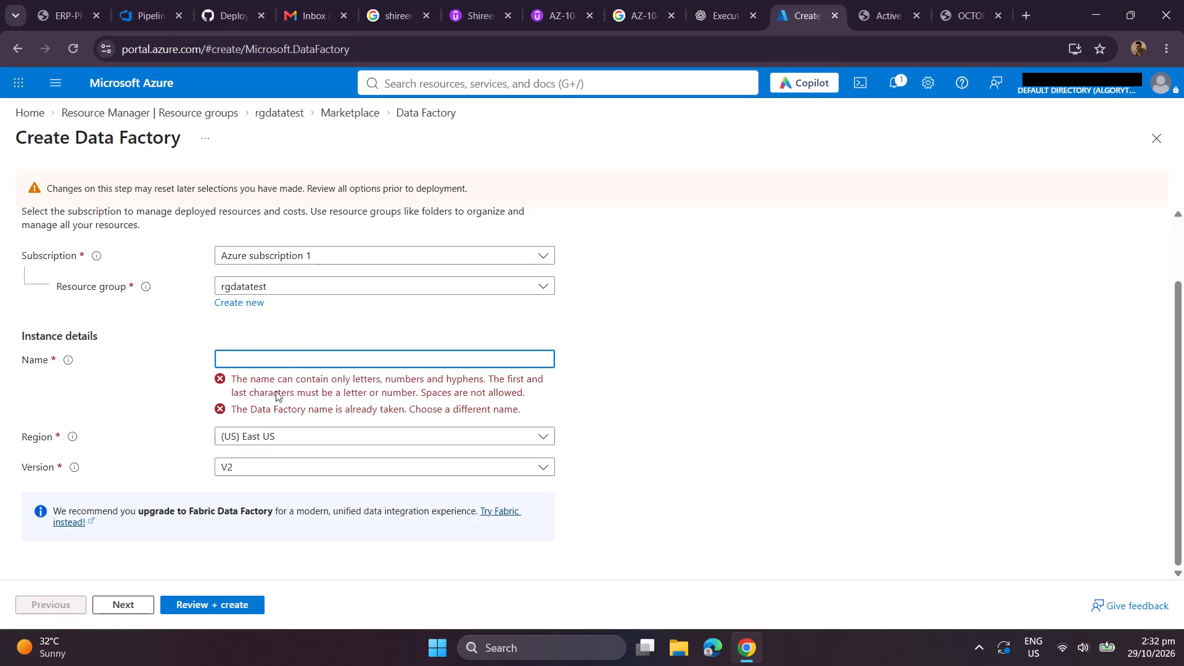
pyautogui.write('rgdatade')
pyautogui.write('tet')
pyautogui.press('BackSpace')
pyautogui.press('BackSpace')
pyautogui.press('BackSpace')
pyautogui.press('BackSpace')
pyautogui.press('BackSpace')
pyautogui.press('BackSpace')
pyautogui.press('BackSpace')
pyautogui.write('ta')
pyautogui.write('test')
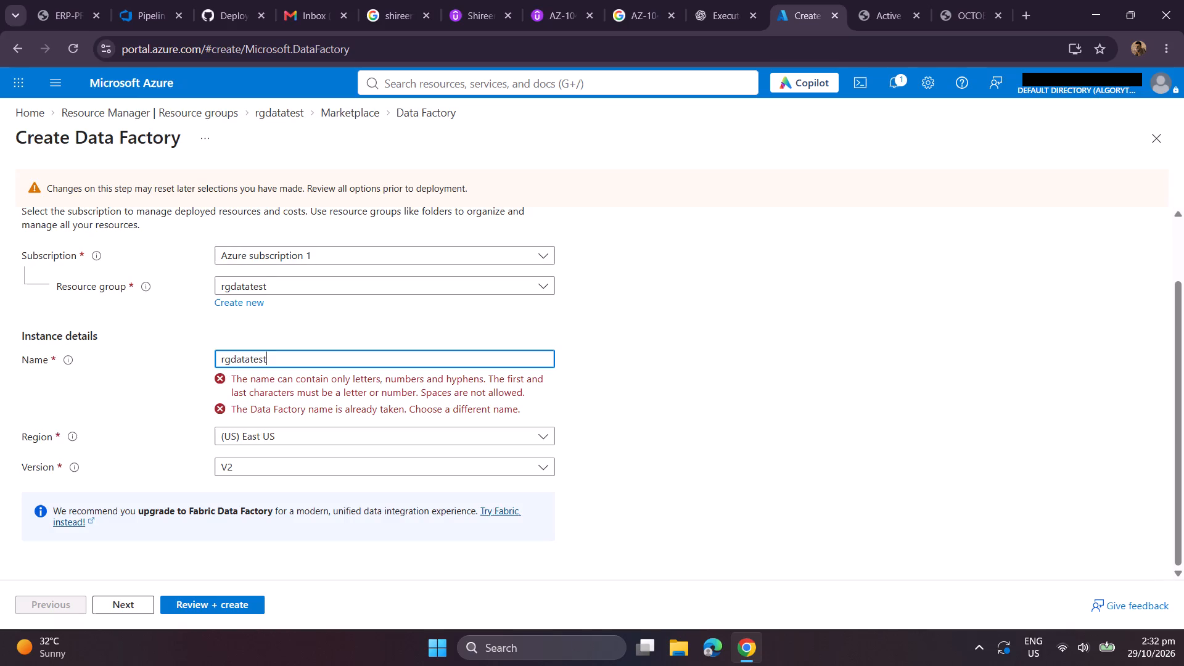
pyautogui.press('-')
pyautogui.write('rd')
pyautogui.press('=')
pyautogui.press('BackSpace')
pyautogui.press('BackSpace')
pyautogui.press('BackSpace')
pyautogui.write('data')
pyautogui.write('ac')
pyautogui.press('BackSpace')
pyautogui.press('BackSpace')
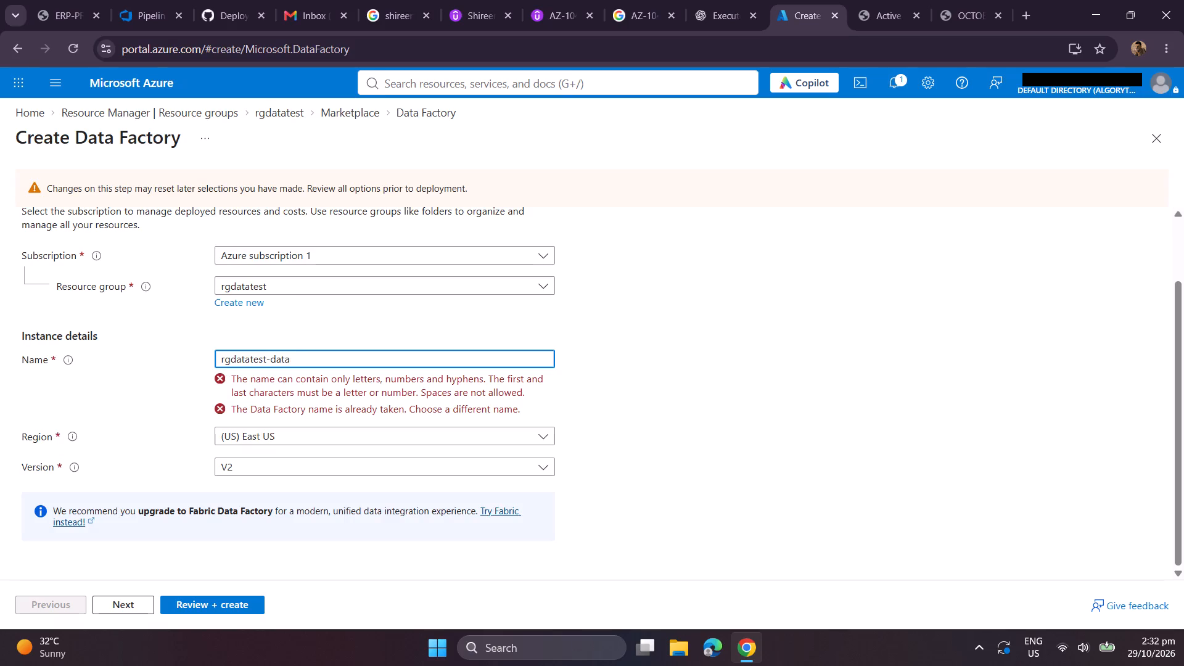
pyautogui.write('factory')
pyautogui.click(474, 384)
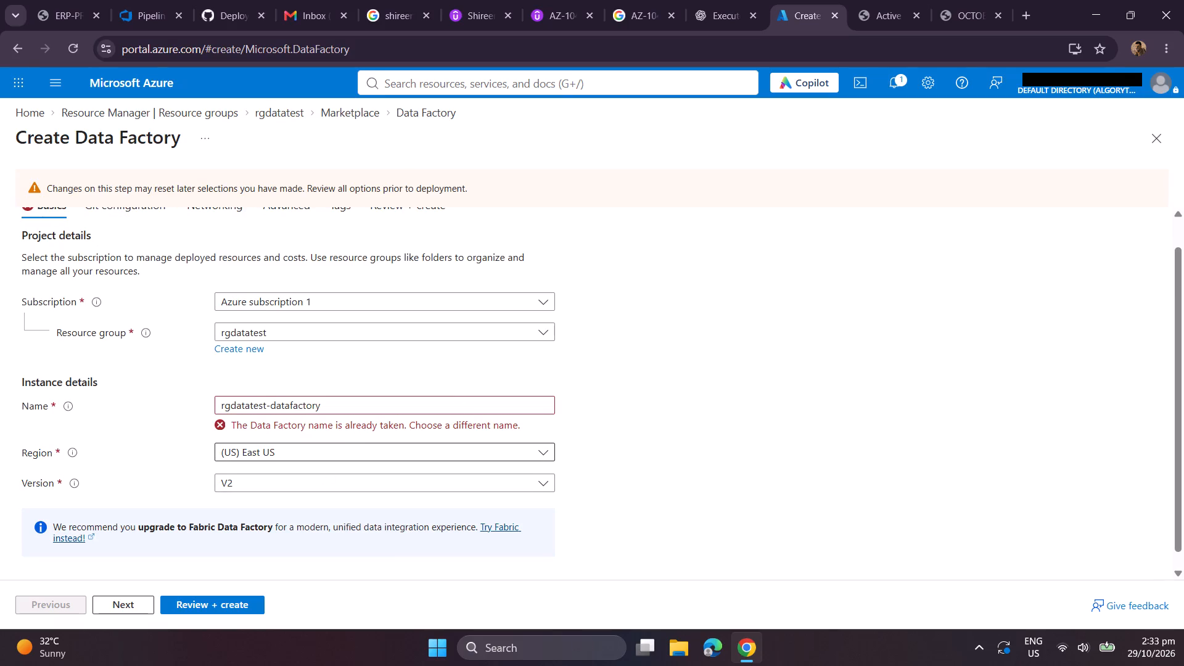
pyautogui.click(337, 402)
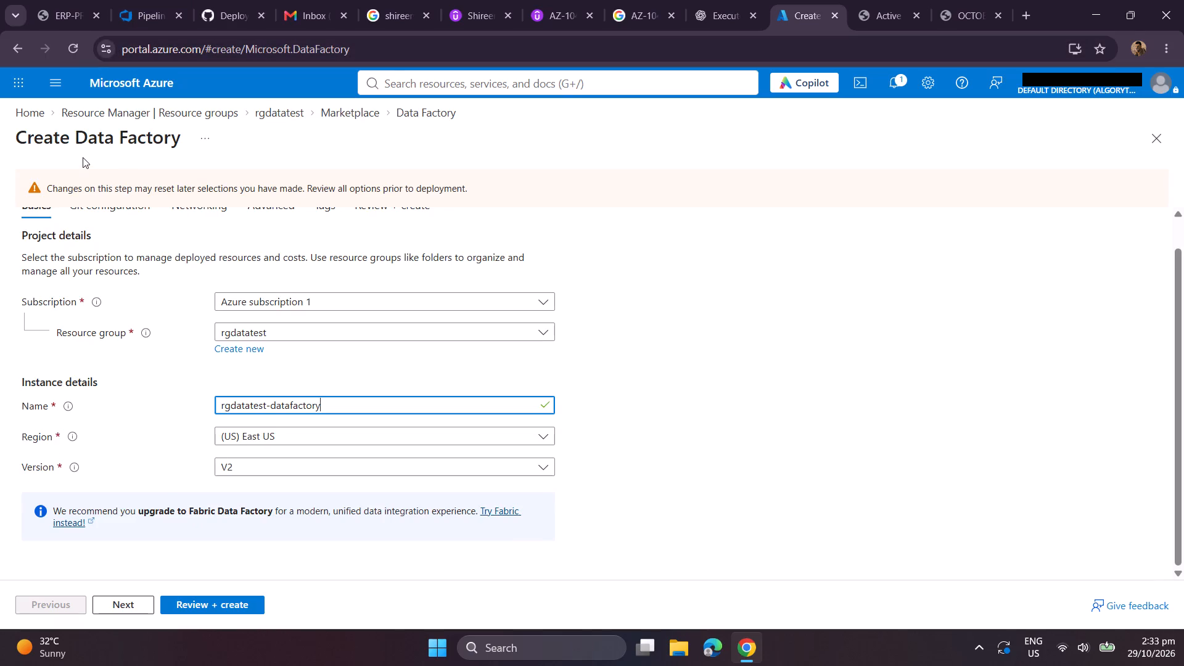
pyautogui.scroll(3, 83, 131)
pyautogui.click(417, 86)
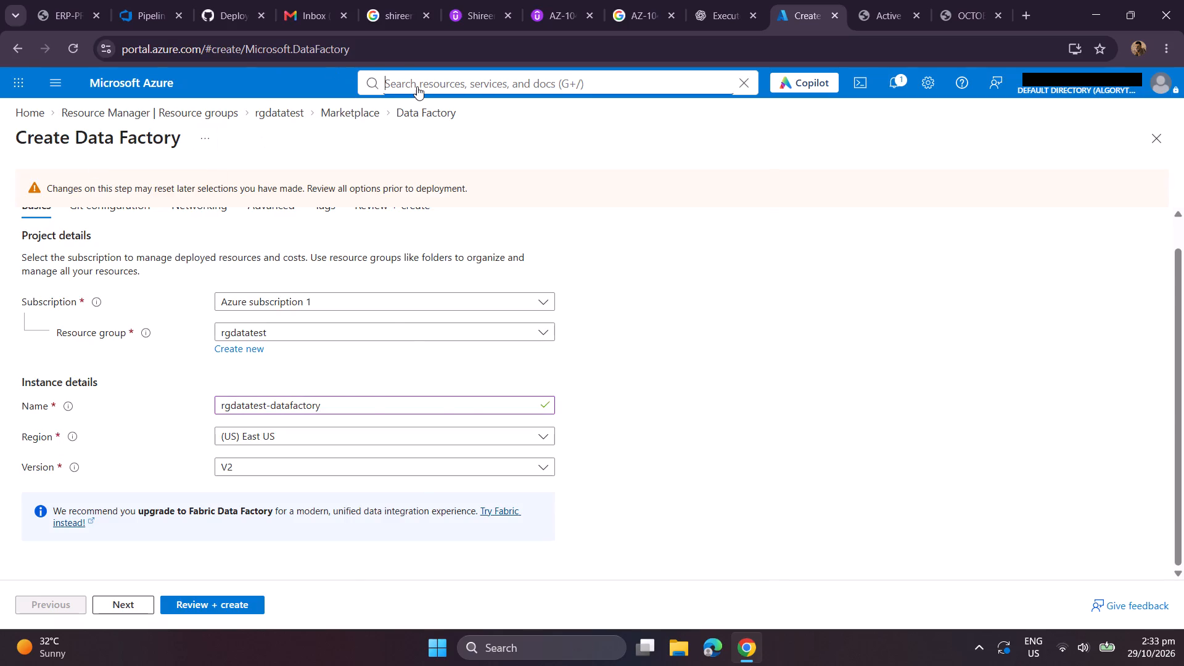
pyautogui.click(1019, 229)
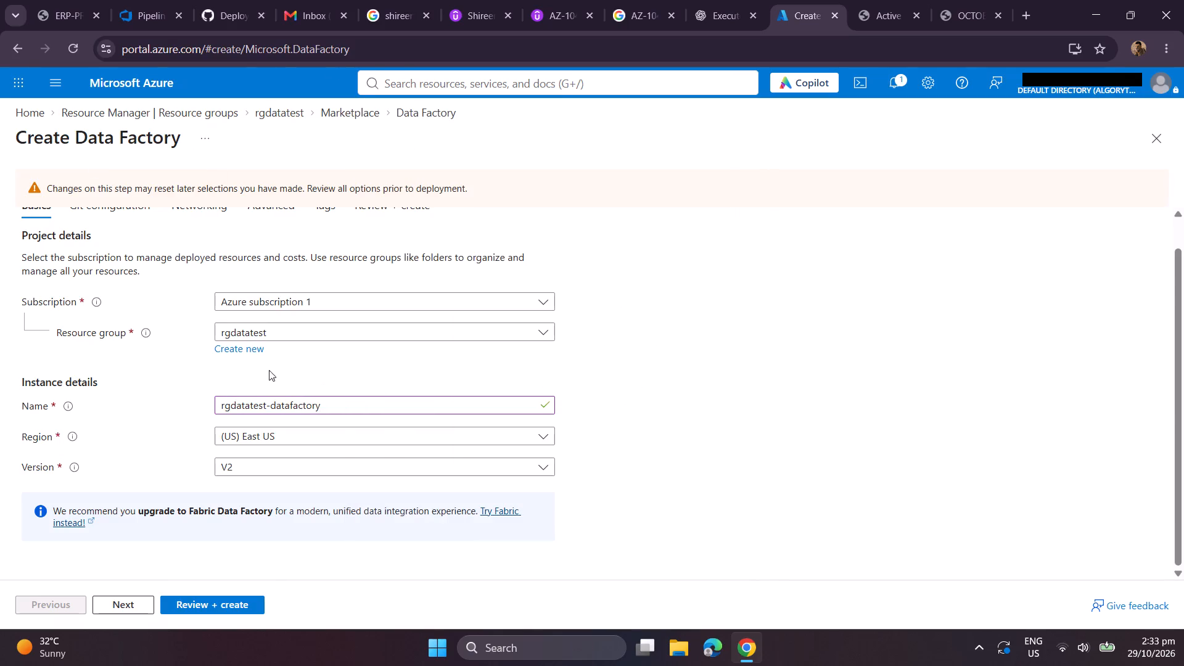
# Submit the data factory's basic settings for review before creation.
pyautogui.scroll(-1, 230, 378)
pyautogui.click(212, 606)
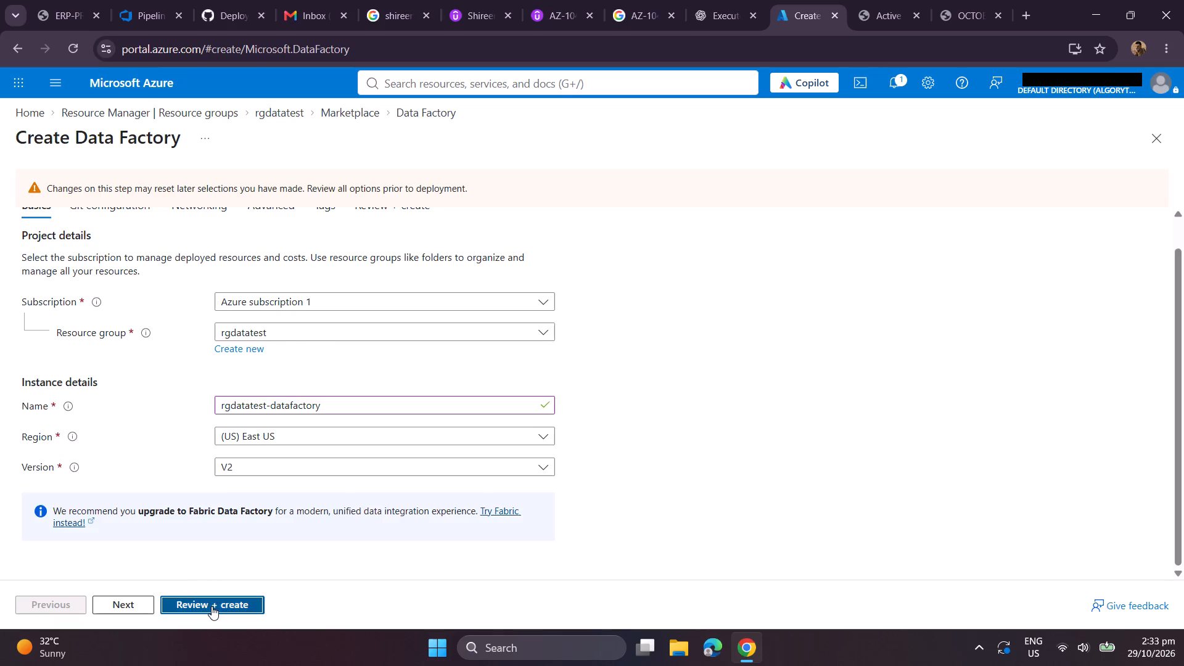
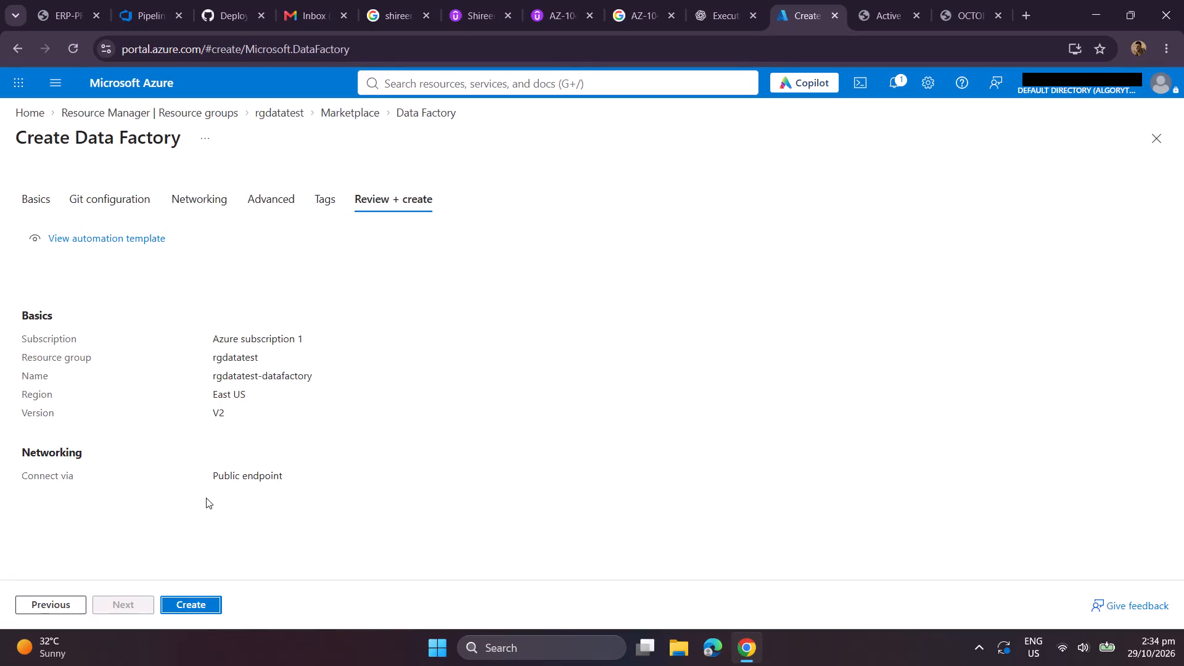
# Create the reviewed data factory rgdatatest-datafactory, starting its deployment to the rgdatatest resource group.
pyautogui.click(203, 605)
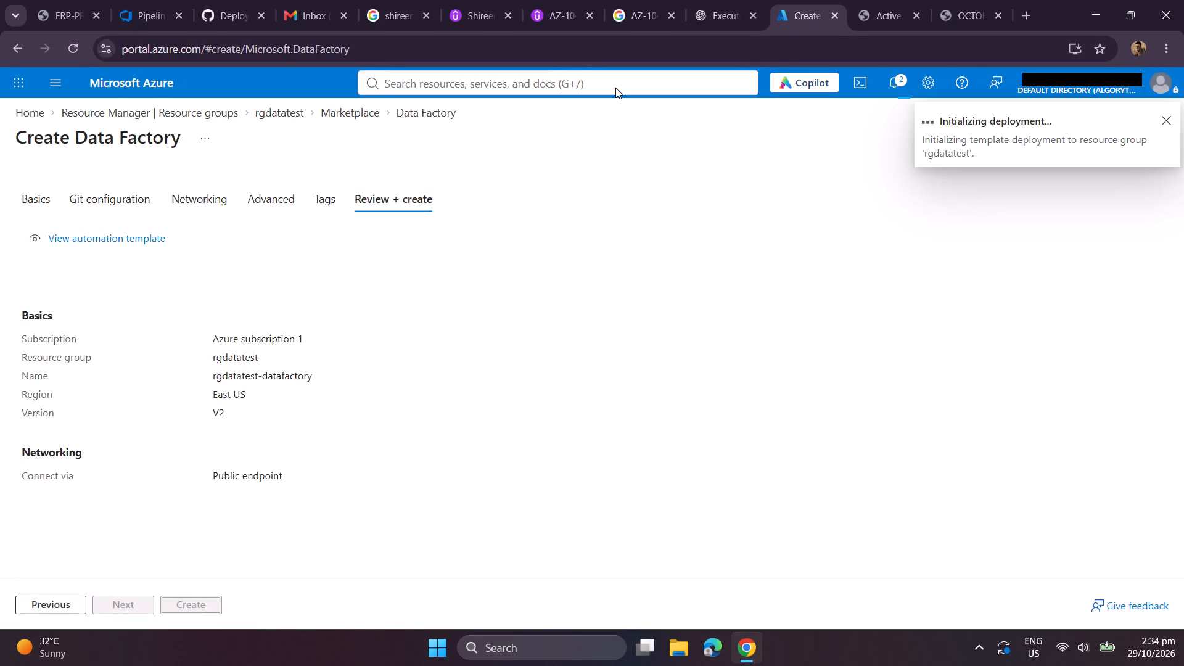
# Search the Azure portal's resources and services for BLOB.
pyautogui.click(510, 78)
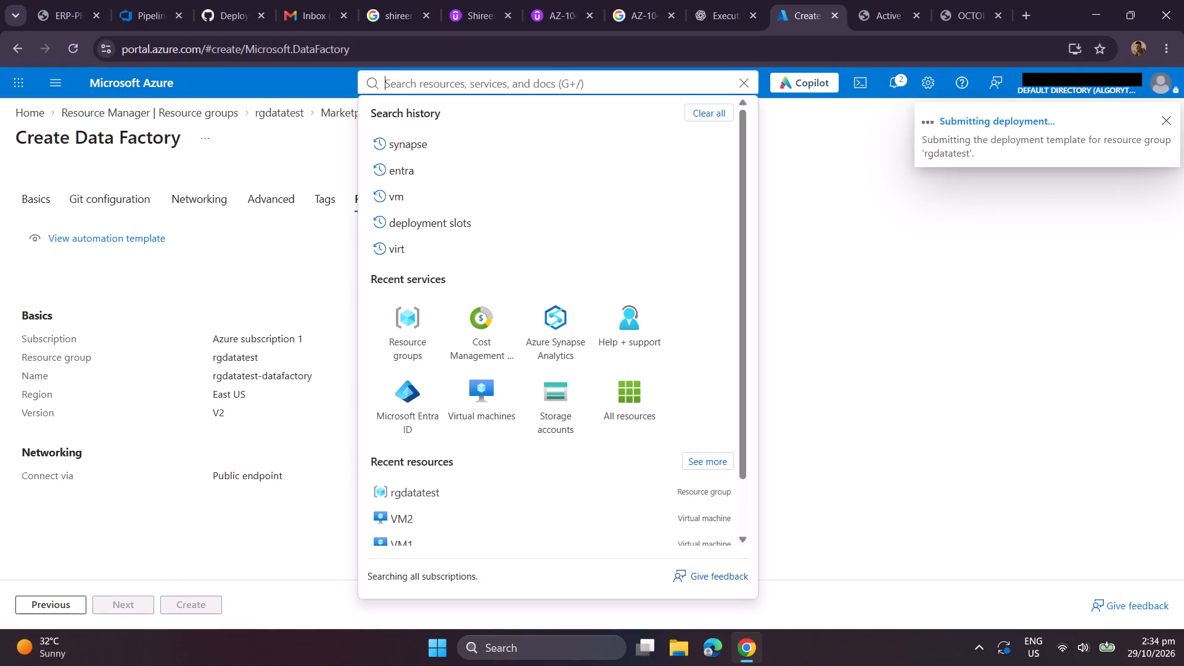
pyautogui.write('BLOB')
pyautogui.press('space')
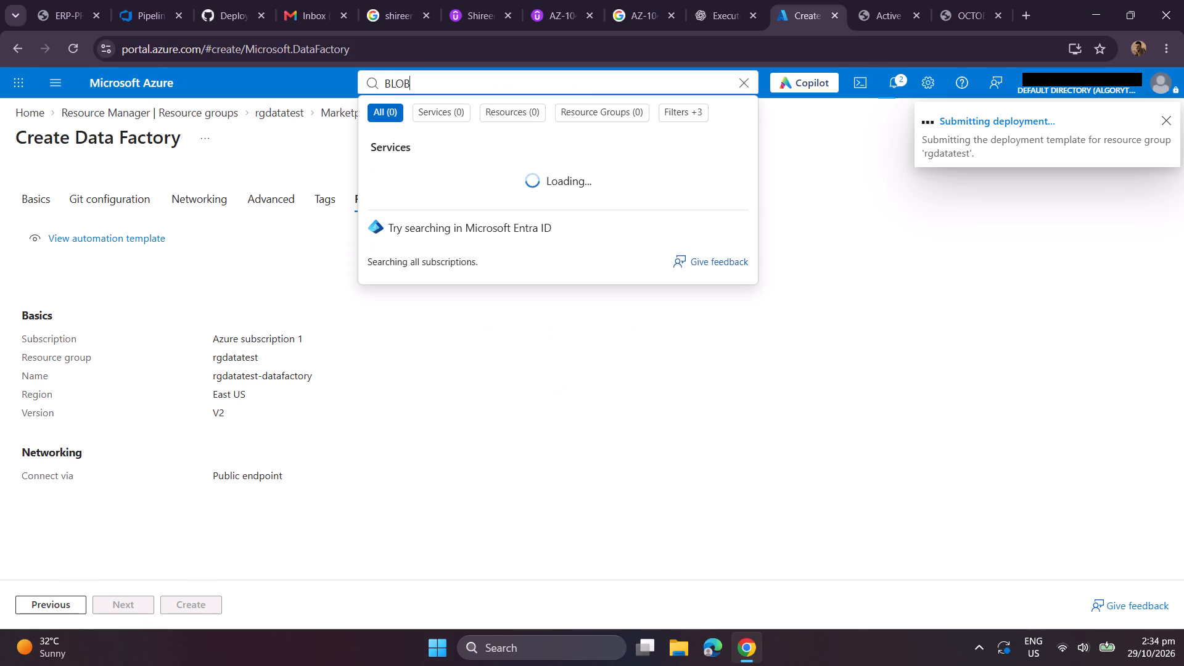
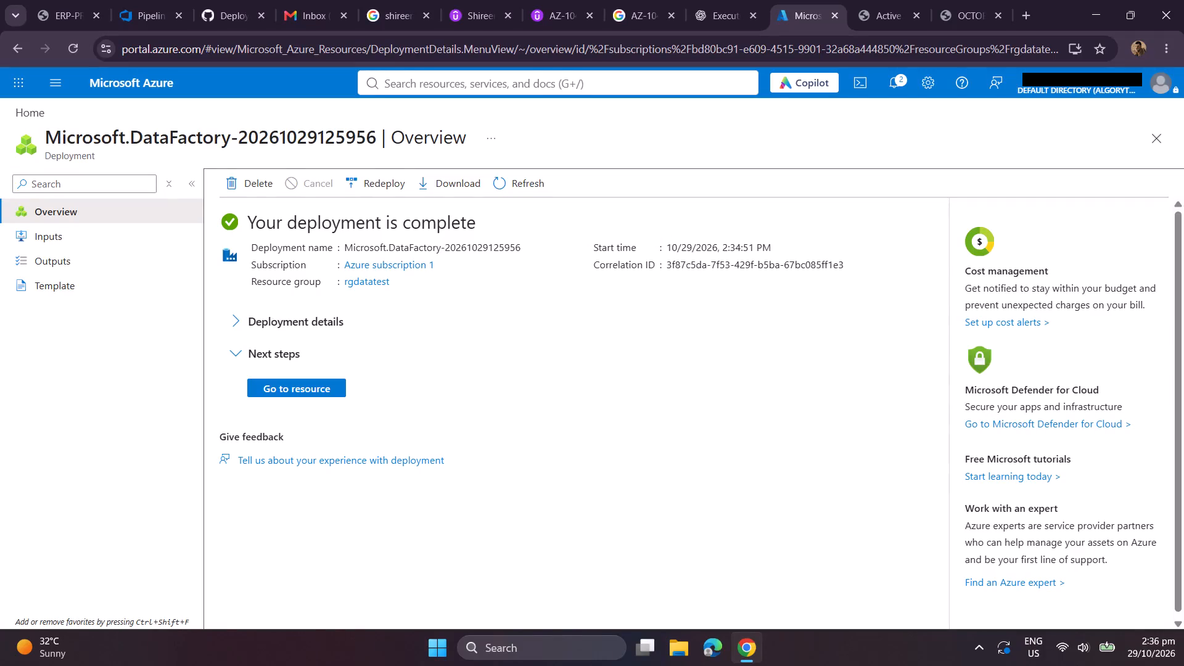
# Open the Storage accounts service in the Azure portal from the recent services.
pyautogui.click(619, 360)
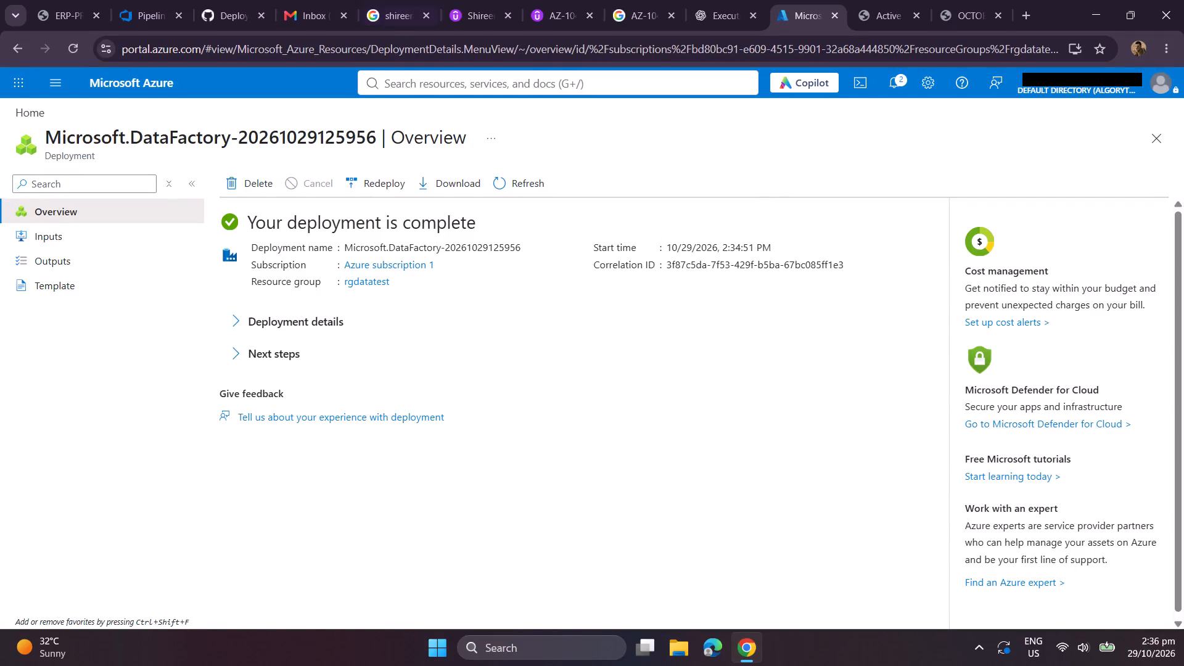
pyautogui.click(459, 88)
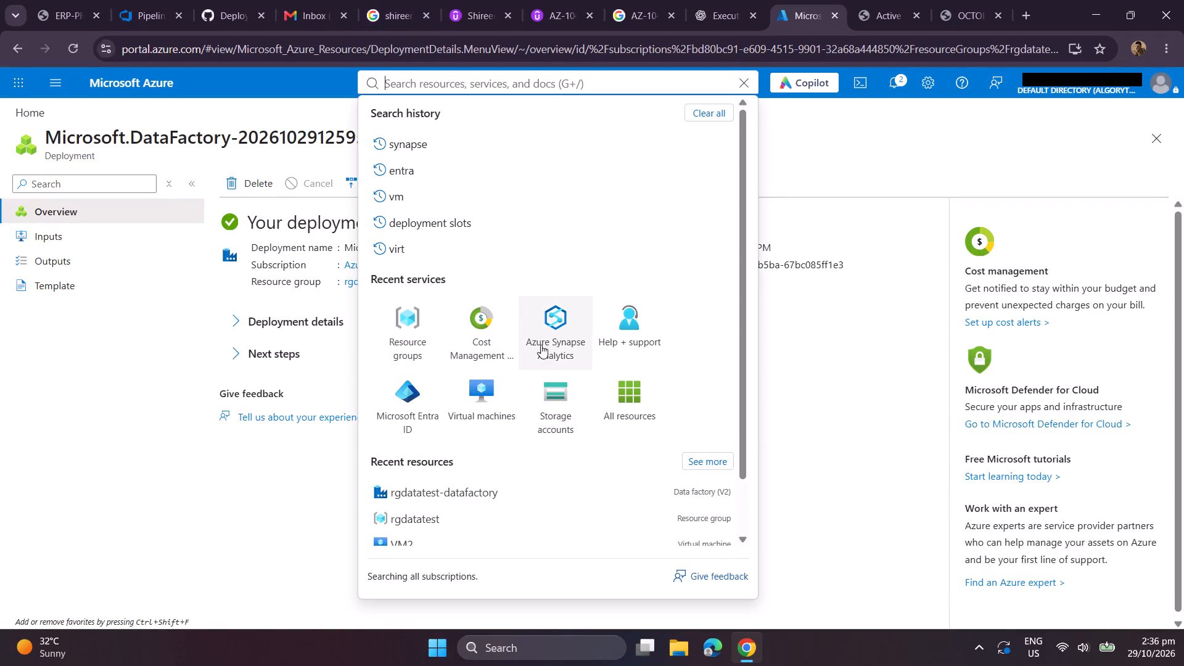
pyautogui.click(548, 408)
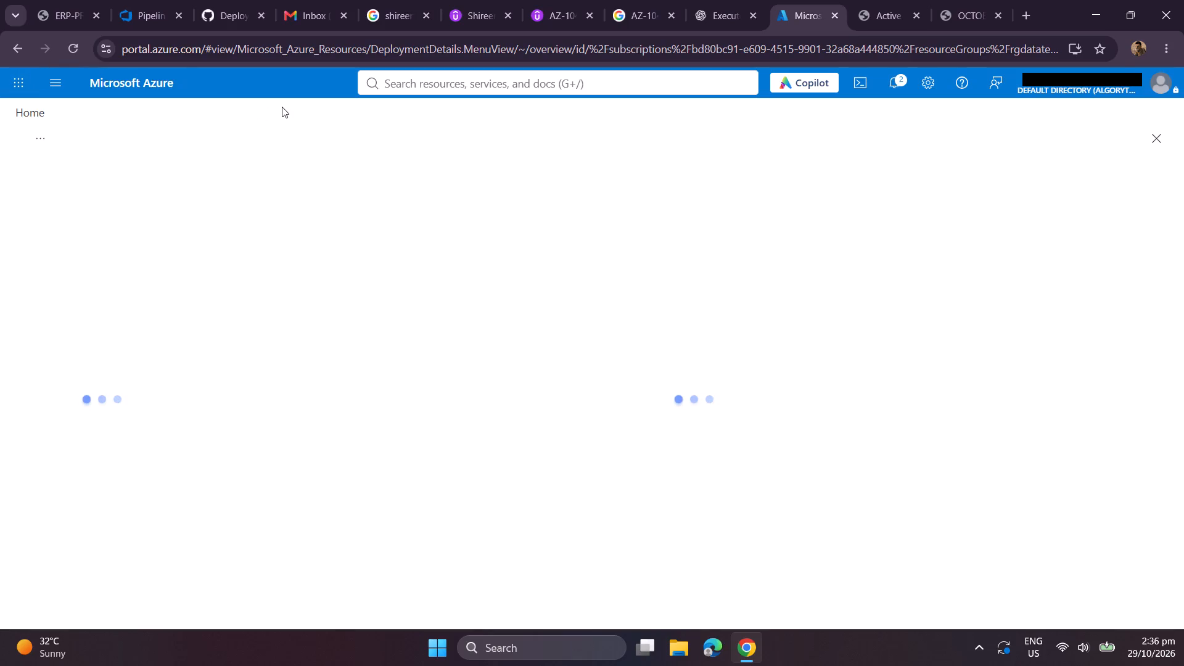
# Search the web in a new tab for "pricing calculator azure" and open Microsoft's Pricing Calculator page.
pyautogui.click(1019, 19)
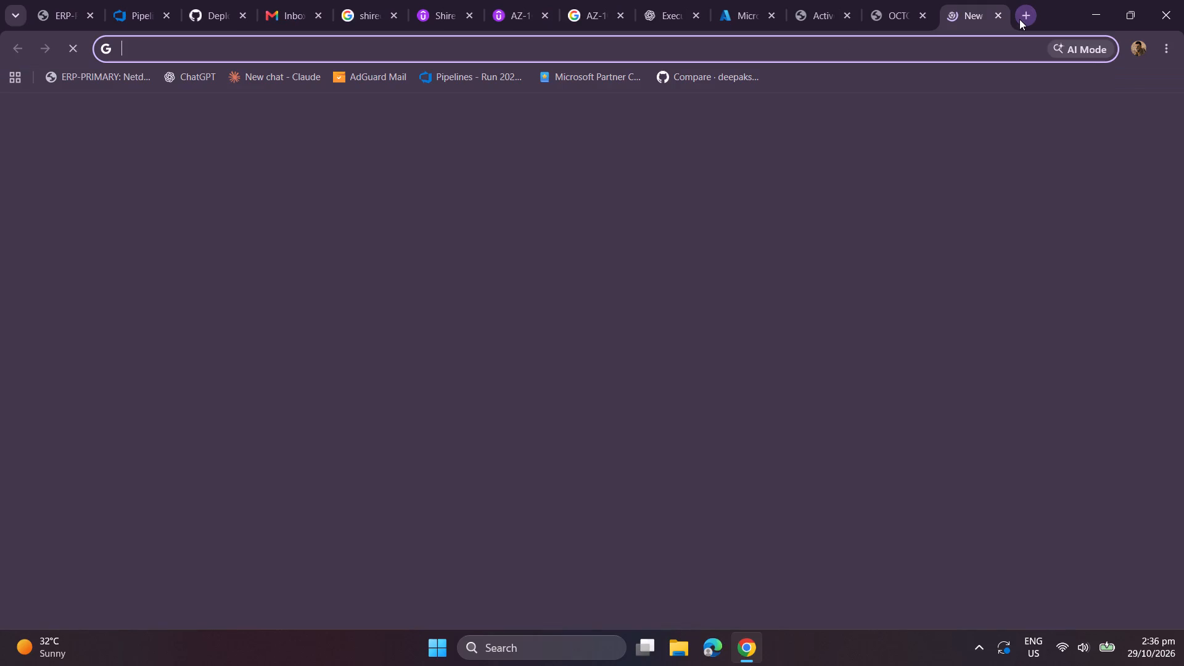
pyautogui.write('PRICINB')
pyautogui.press('Down')
pyautogui.press('Down')
pyautogui.press('Down')
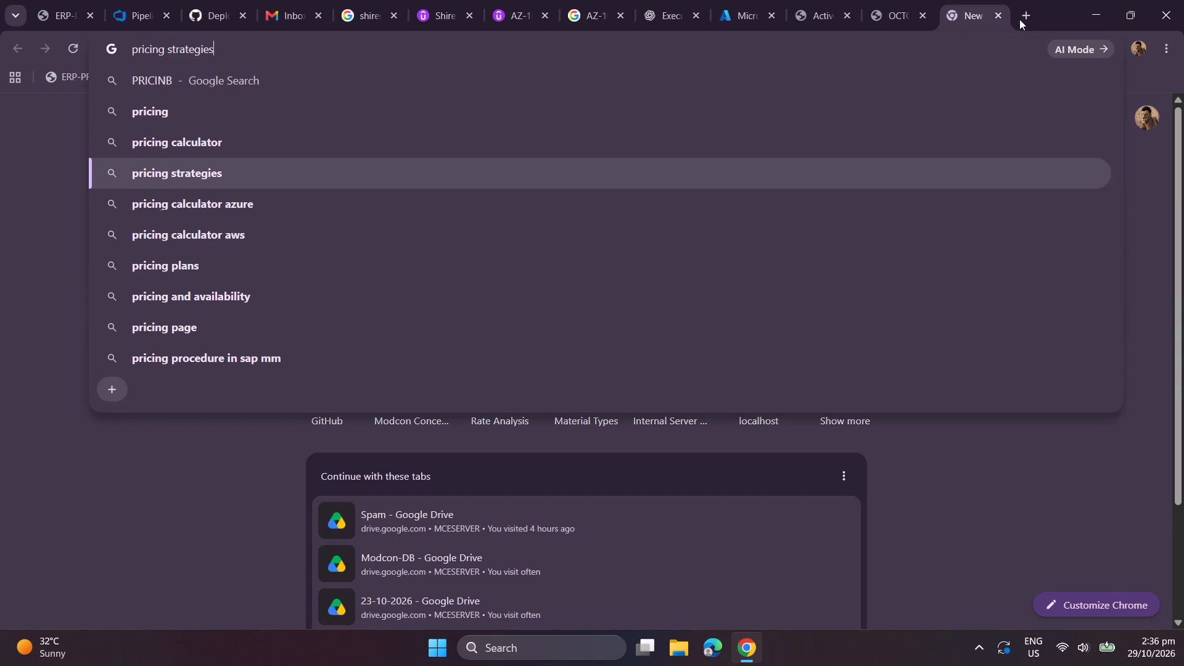
pyautogui.press('Down')
pyautogui.press('Return')
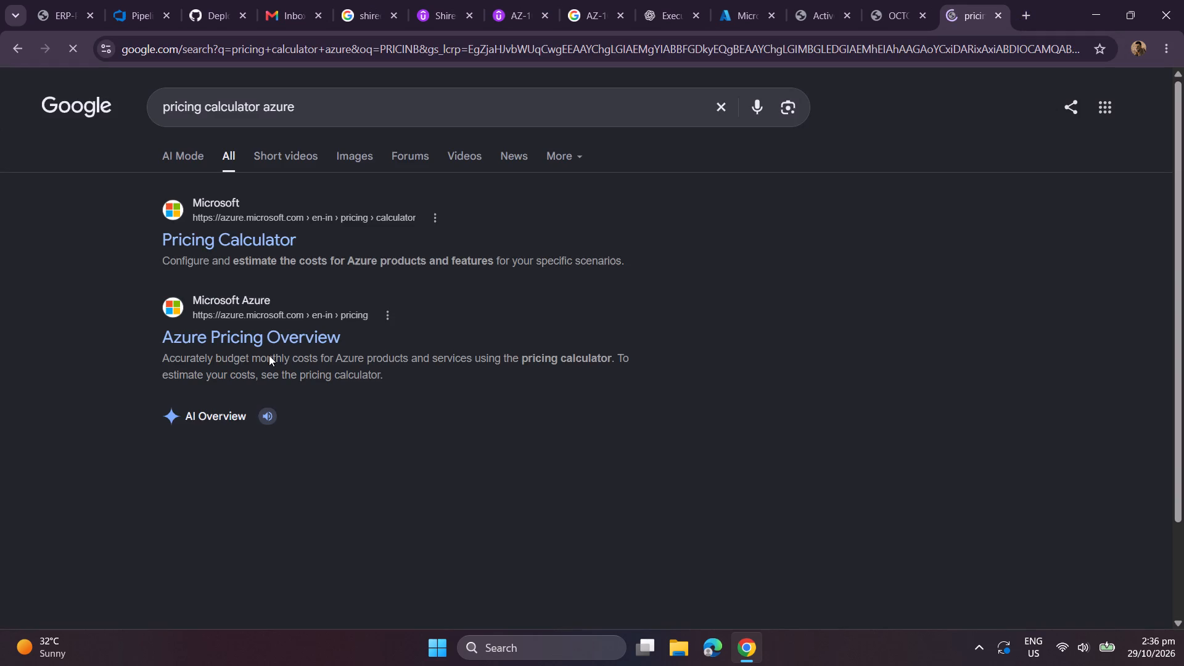
pyautogui.click(228, 230)
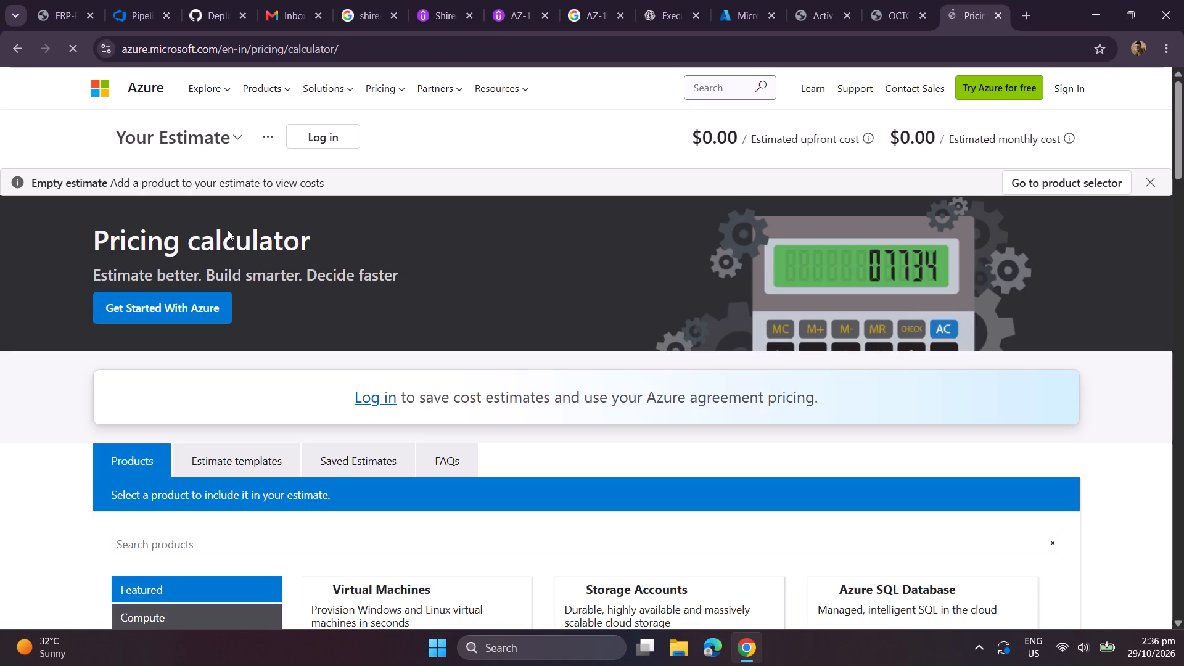
pyautogui.click(228, 230)
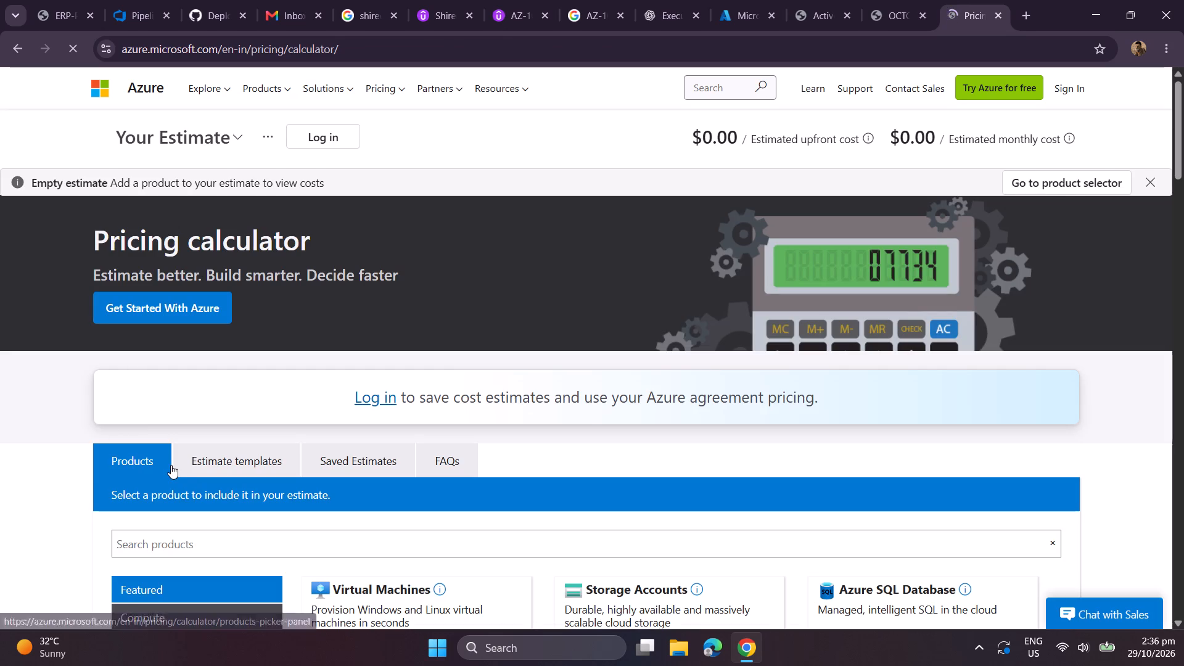
# Search the calculator's products for BLOB, add Storage Accounts to the estimate and view the added entry.
pyautogui.scroll(-1, 363, 536)
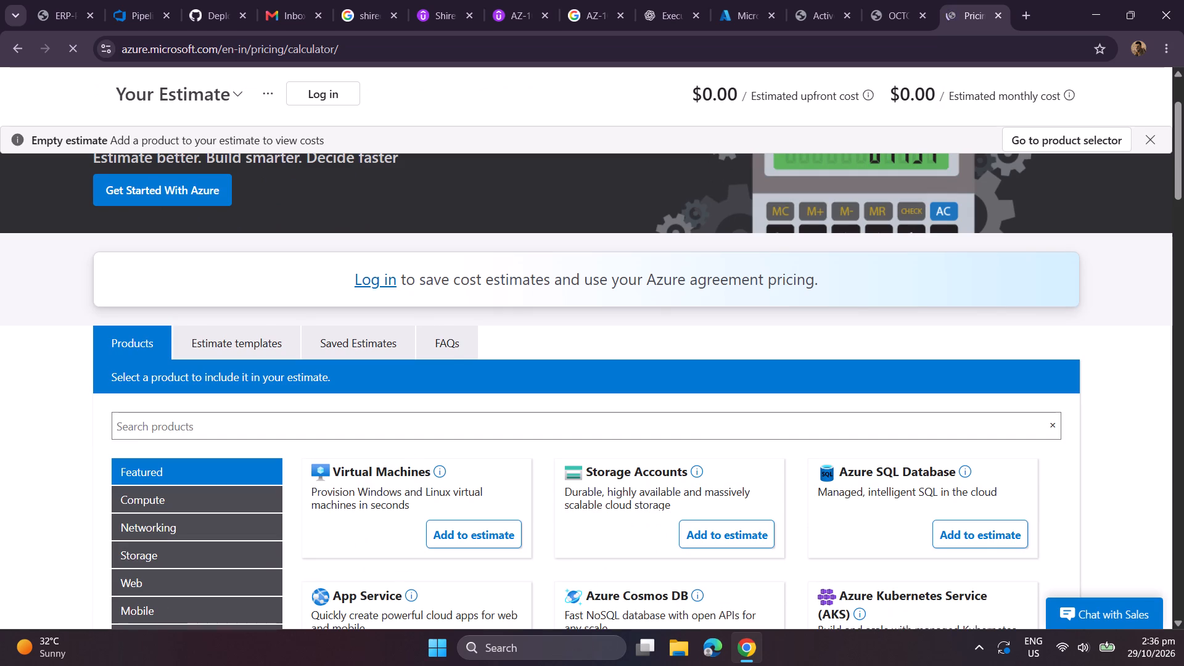
pyautogui.click(262, 430)
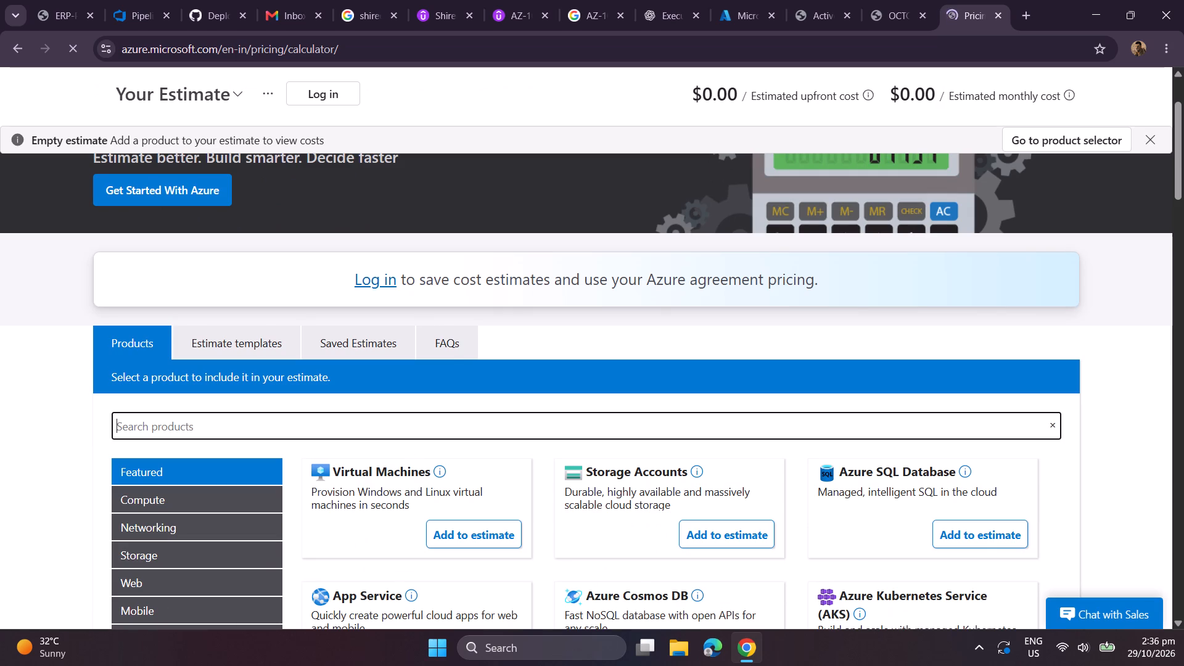
pyautogui.write('BLOB')
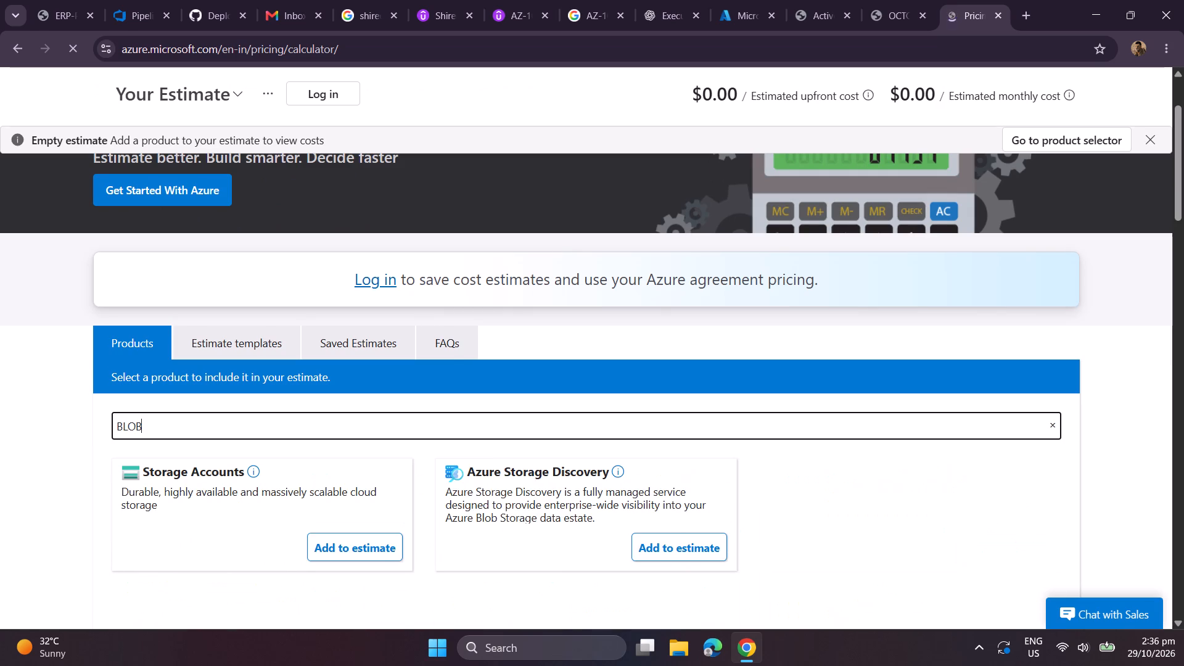
pyautogui.click(355, 541)
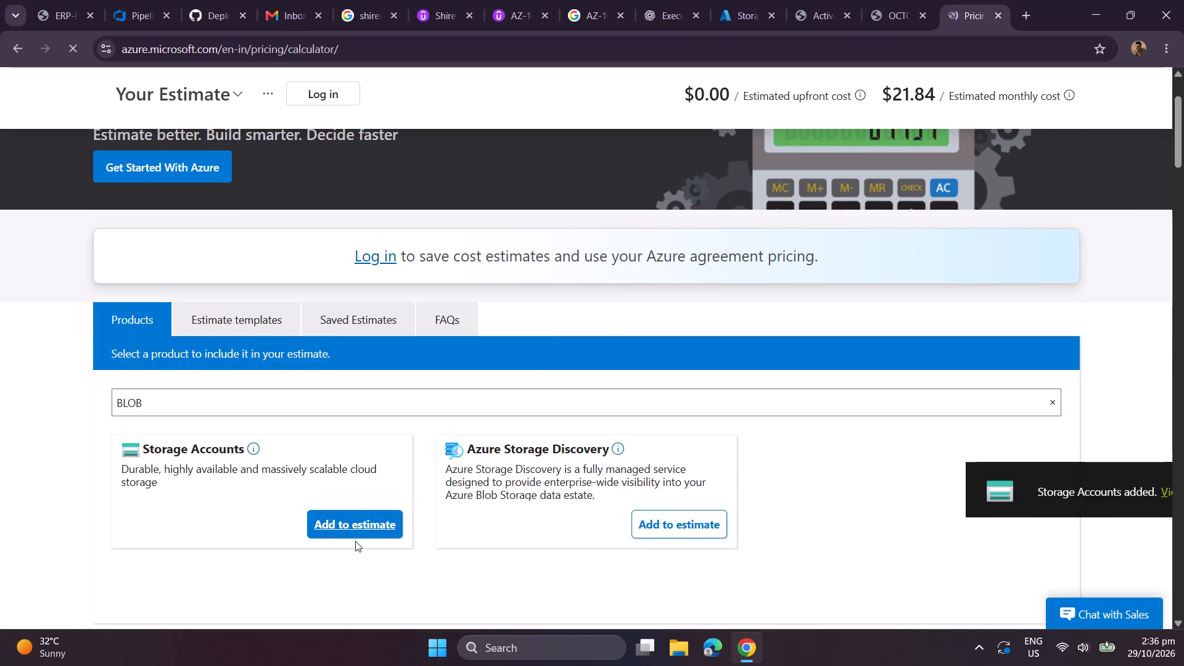
pyautogui.click(1118, 496)
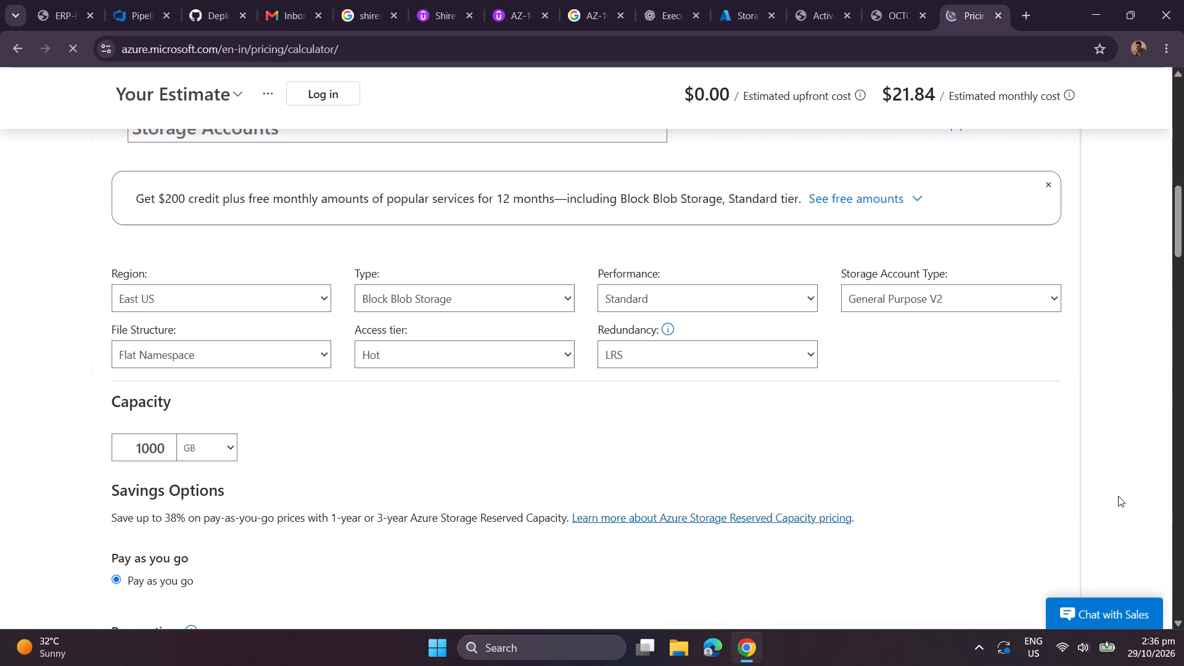
# Set the Storage Accounts estimate's type to File Storage.
pyautogui.scroll(1, 283, 347)
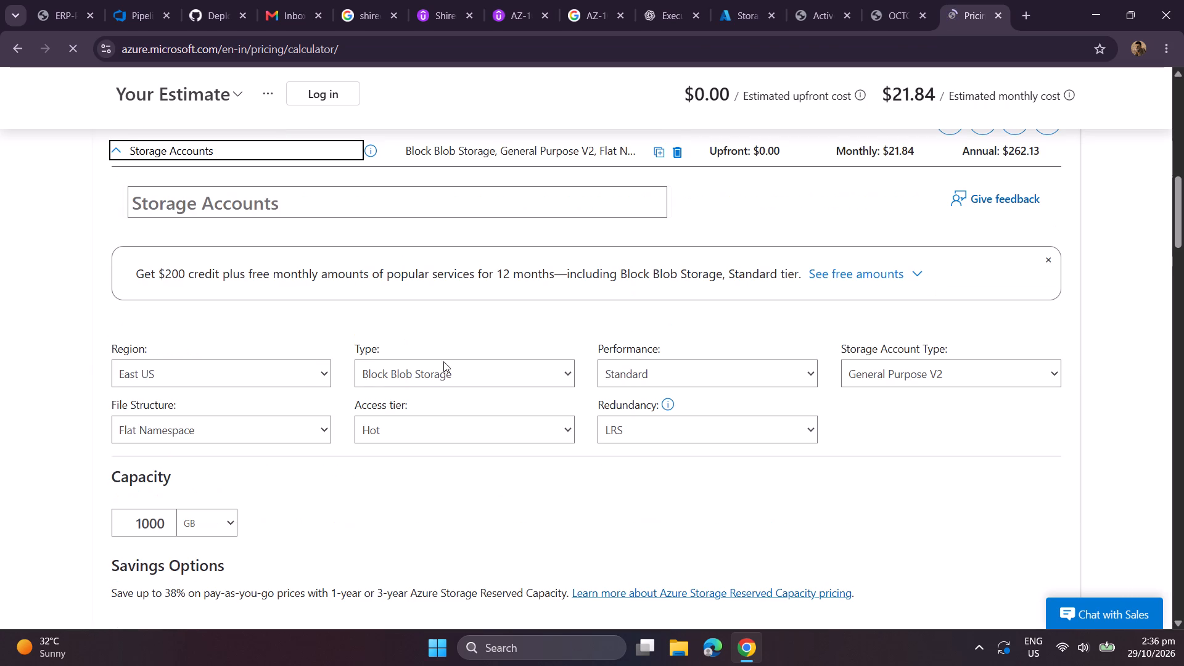
pyautogui.click(430, 374)
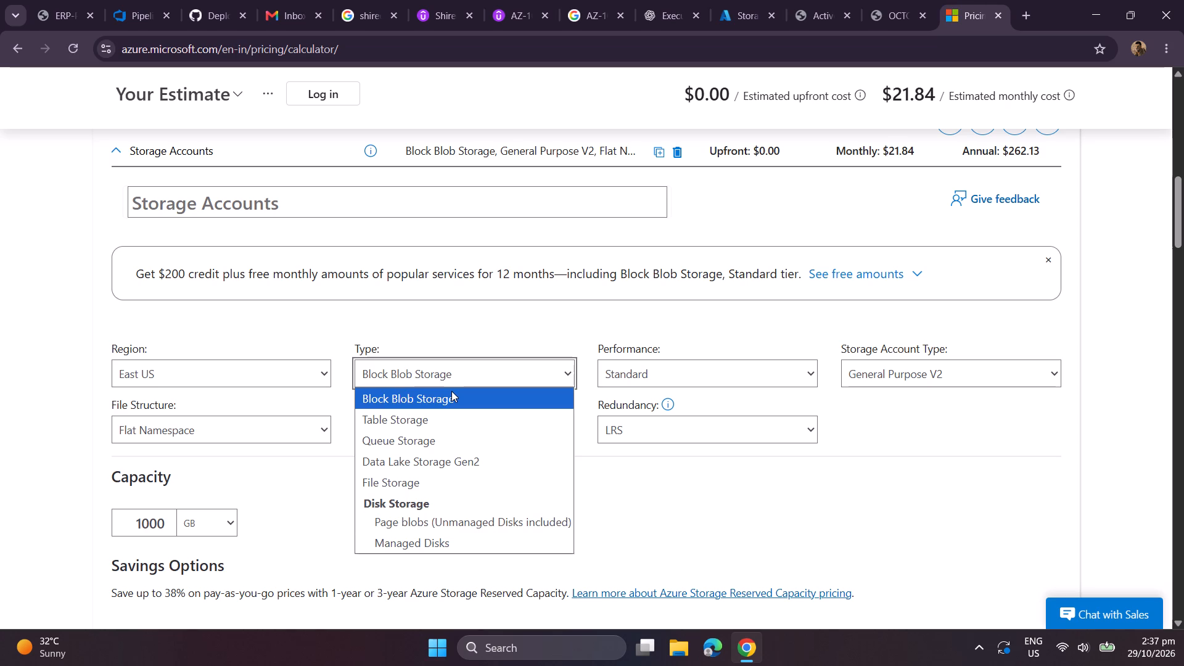
pyautogui.click(422, 476)
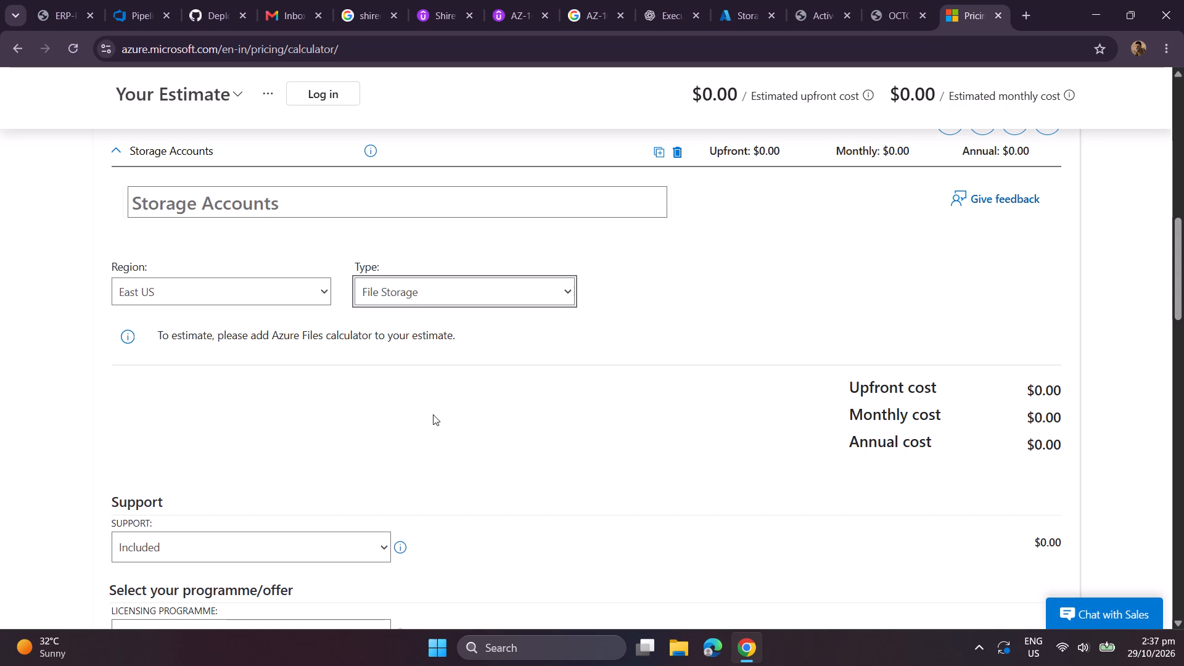
pyautogui.click(551, 290)
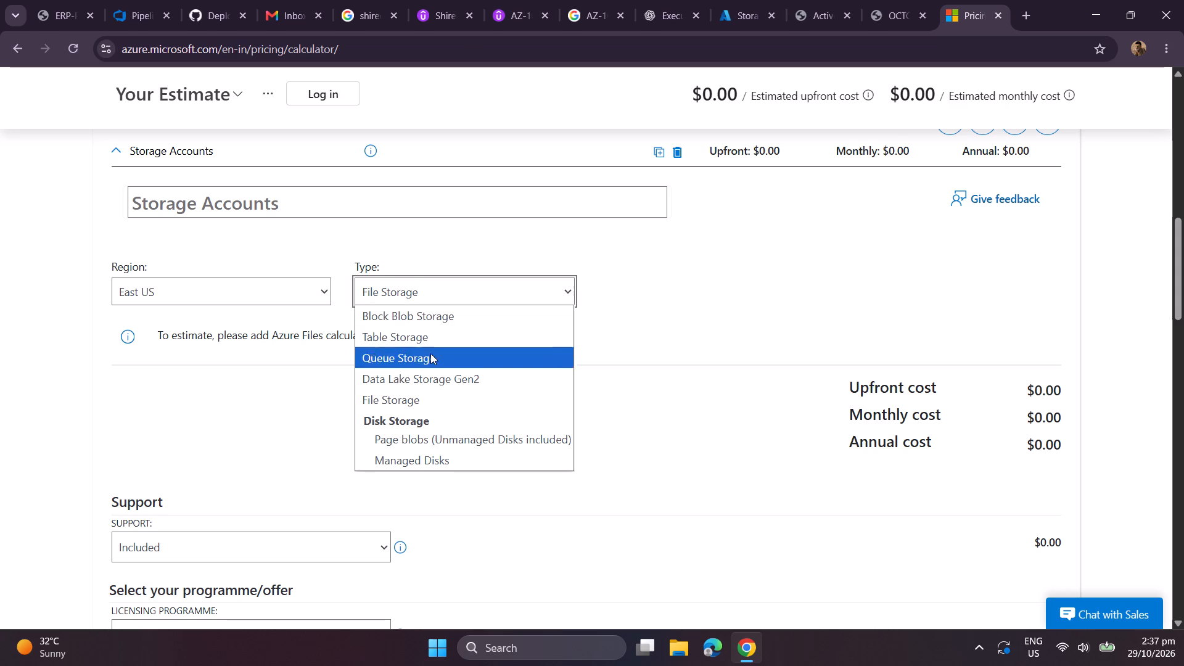
pyautogui.click(419, 398)
# Set the Storage Accounts estimate's region to Central India.
pyautogui.scroll(2, 419, 398)
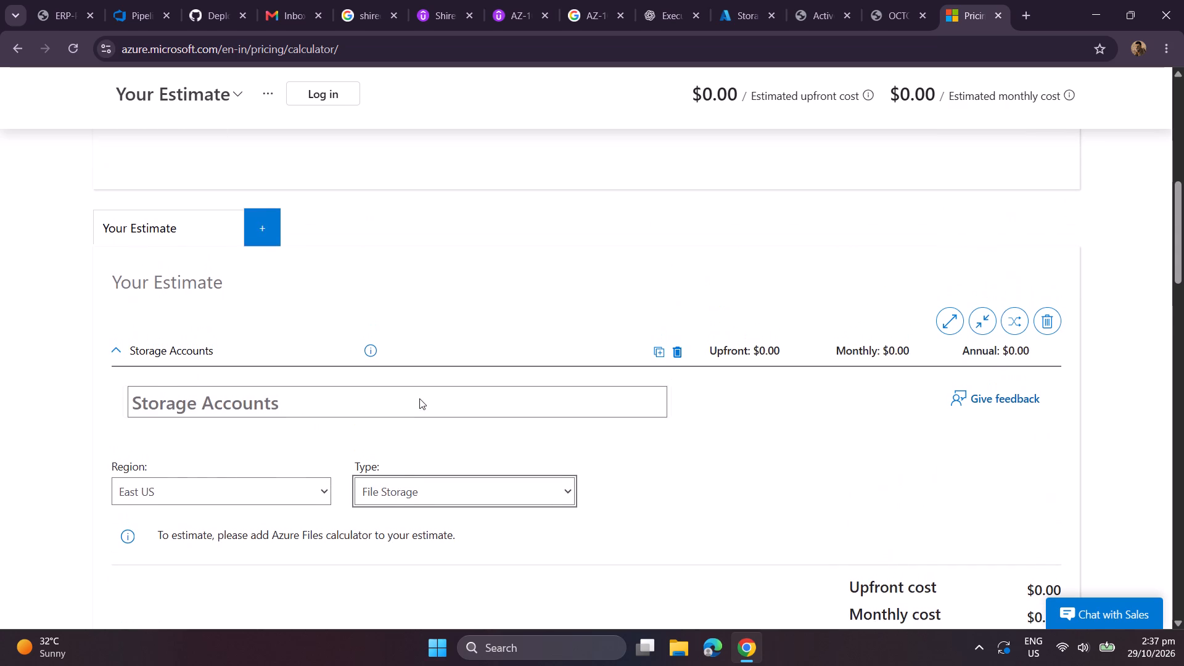
pyautogui.scroll(-2, 291, 483)
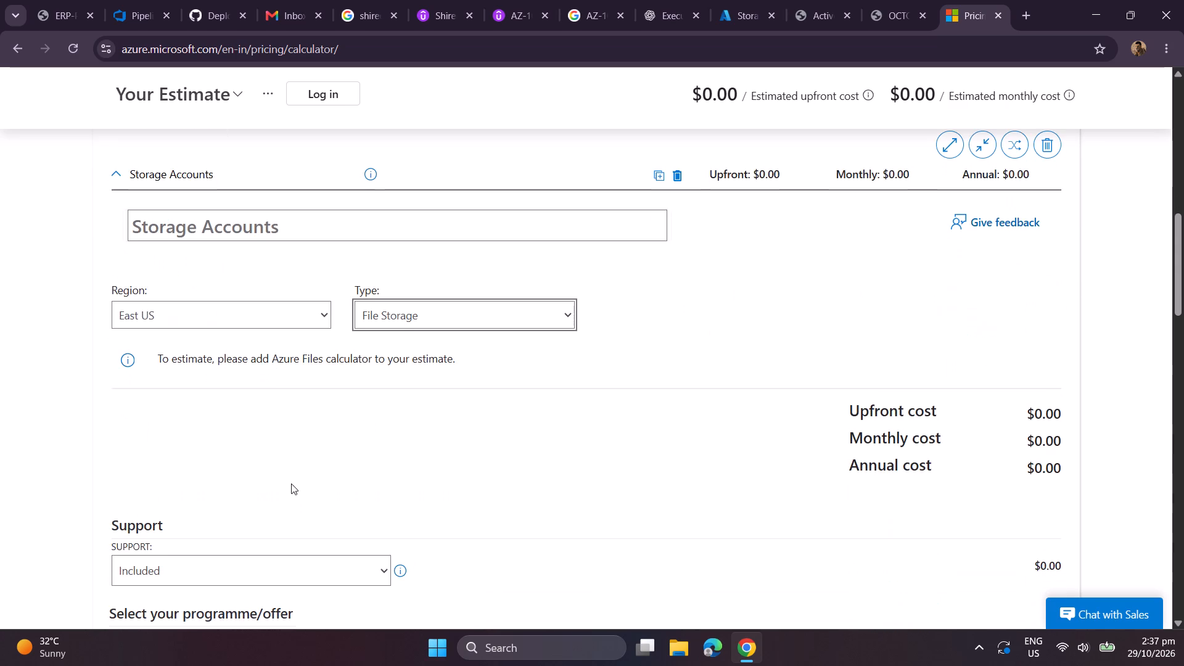
pyautogui.click(273, 305)
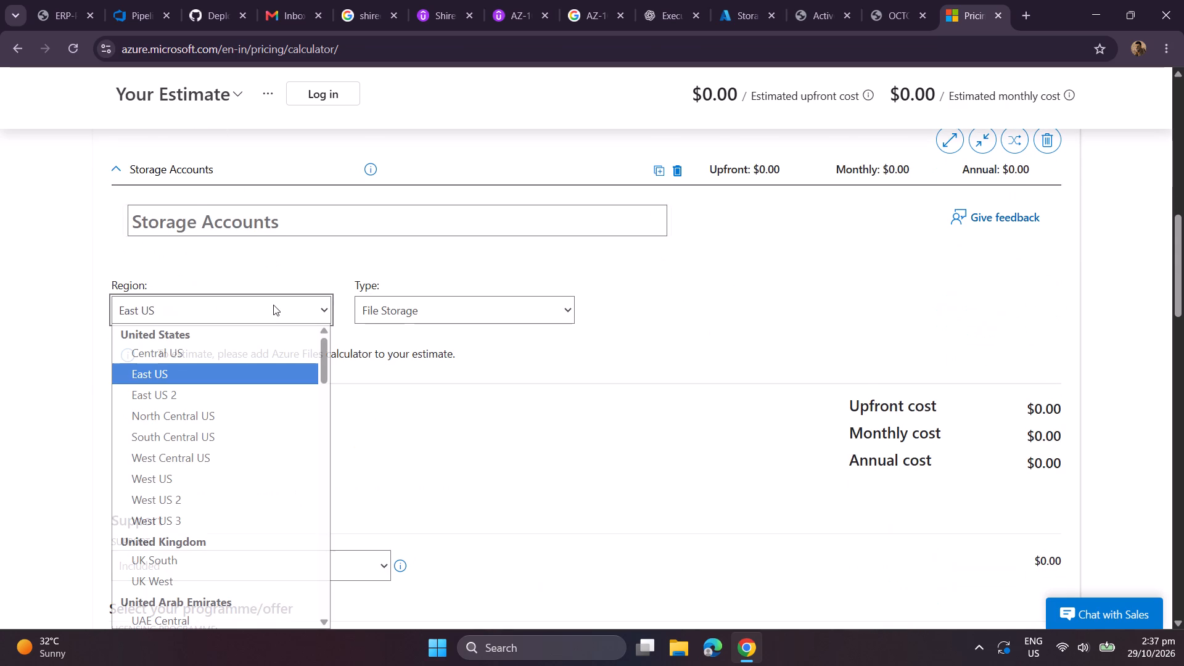
pyautogui.scroll(-5, 213, 522)
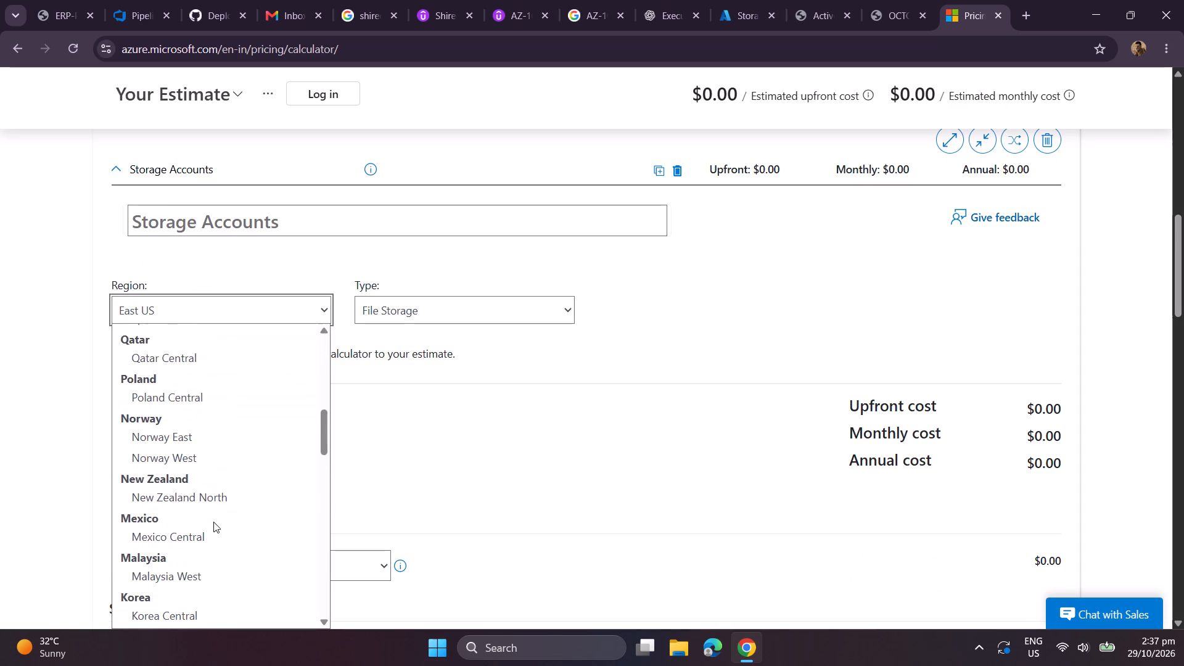
pyautogui.scroll(-2, 213, 522)
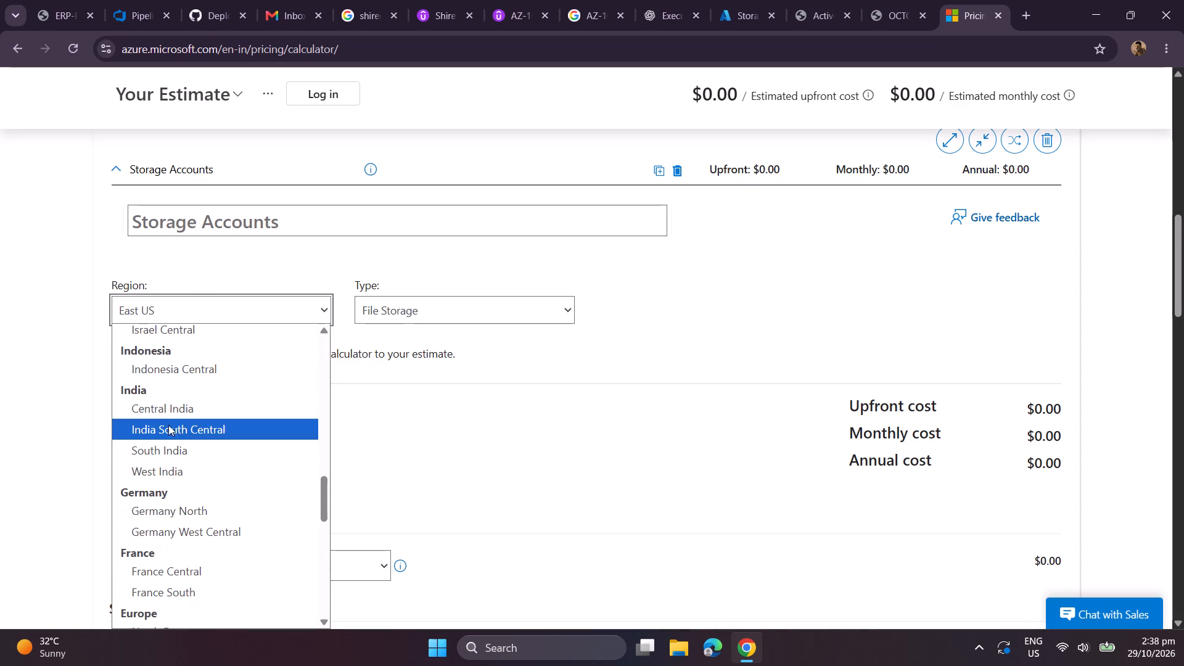
pyautogui.click(179, 405)
# Review the estimate's cost, support and licensing programme sections, dismissing the sales chat offer.
pyautogui.scroll(-2, 179, 405)
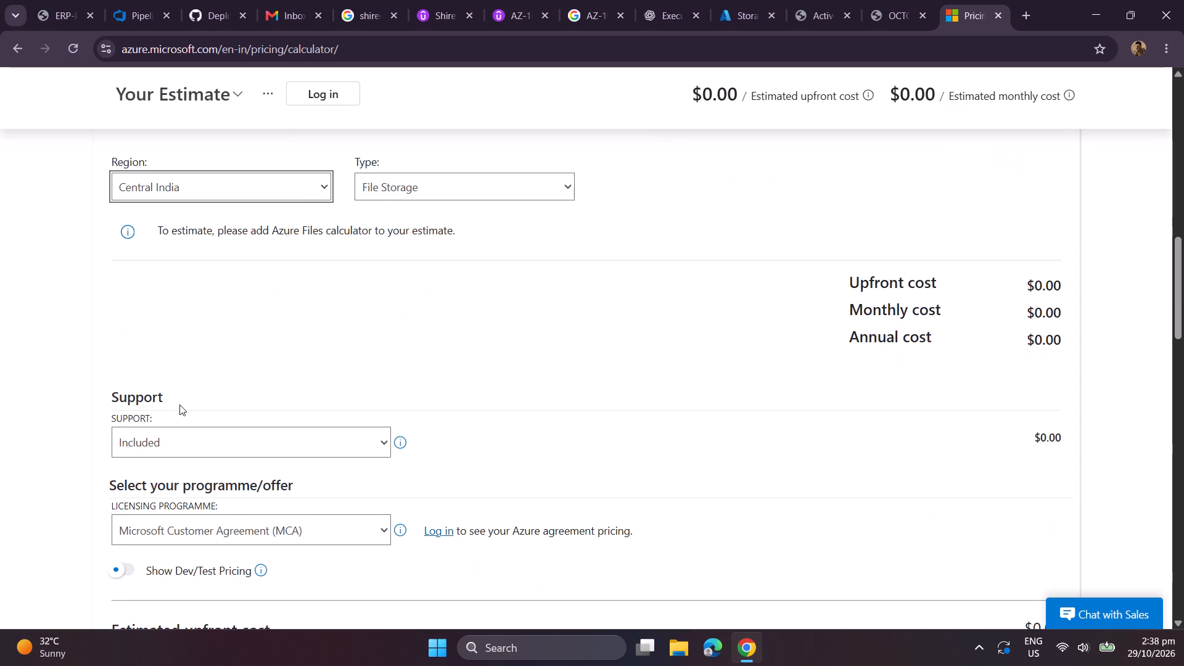
pyautogui.scroll(-4, 454, 363)
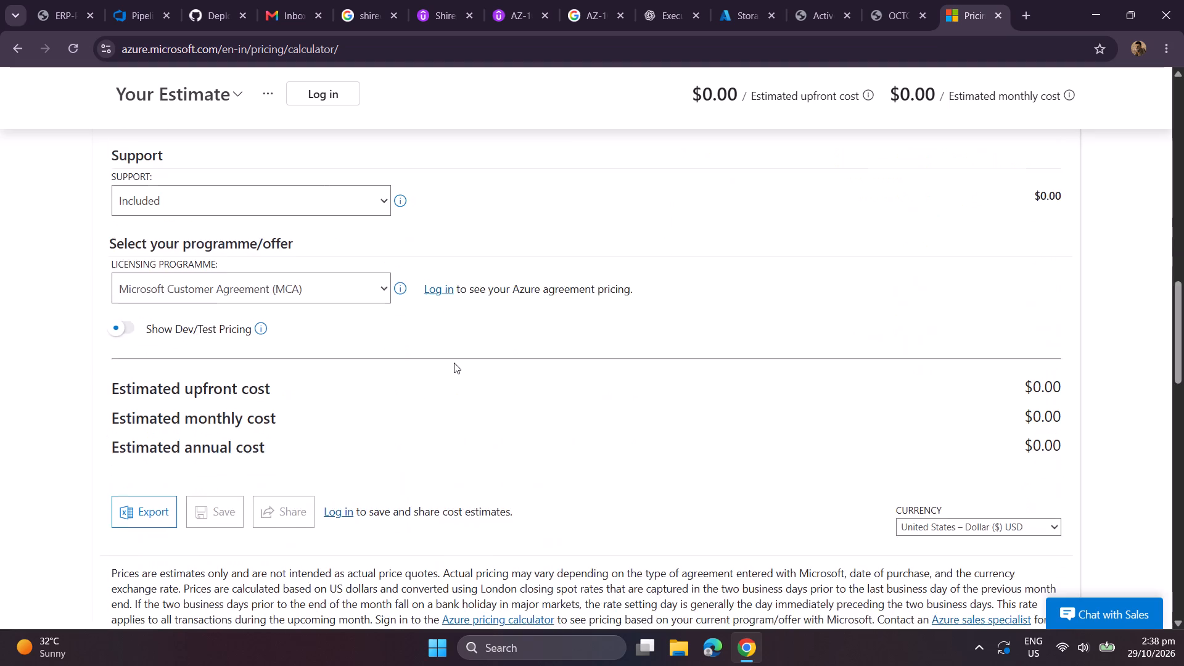
pyautogui.scroll(2, 297, 393)
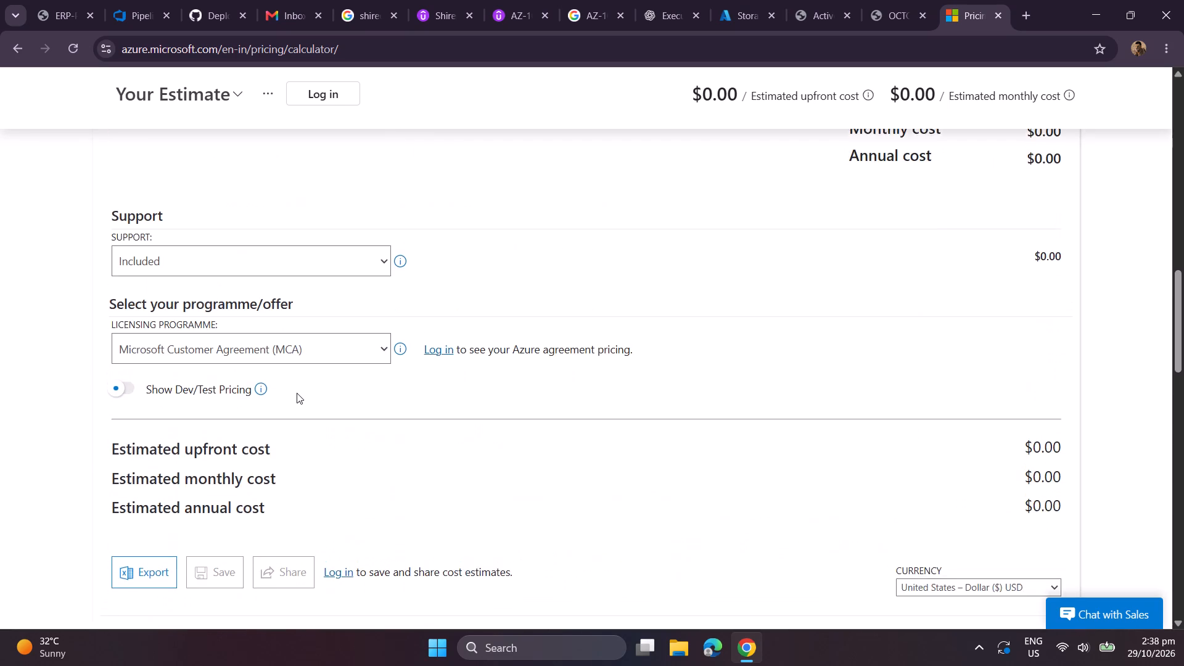
pyautogui.scroll(2, 297, 393)
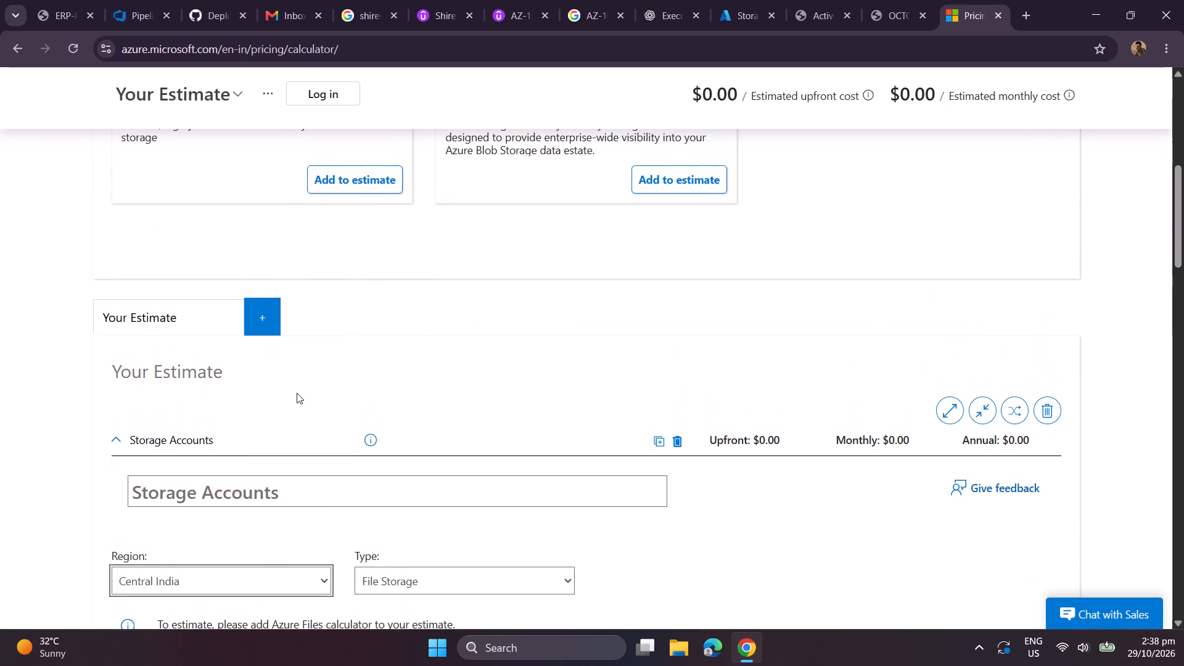
pyautogui.scroll(1, 297, 393)
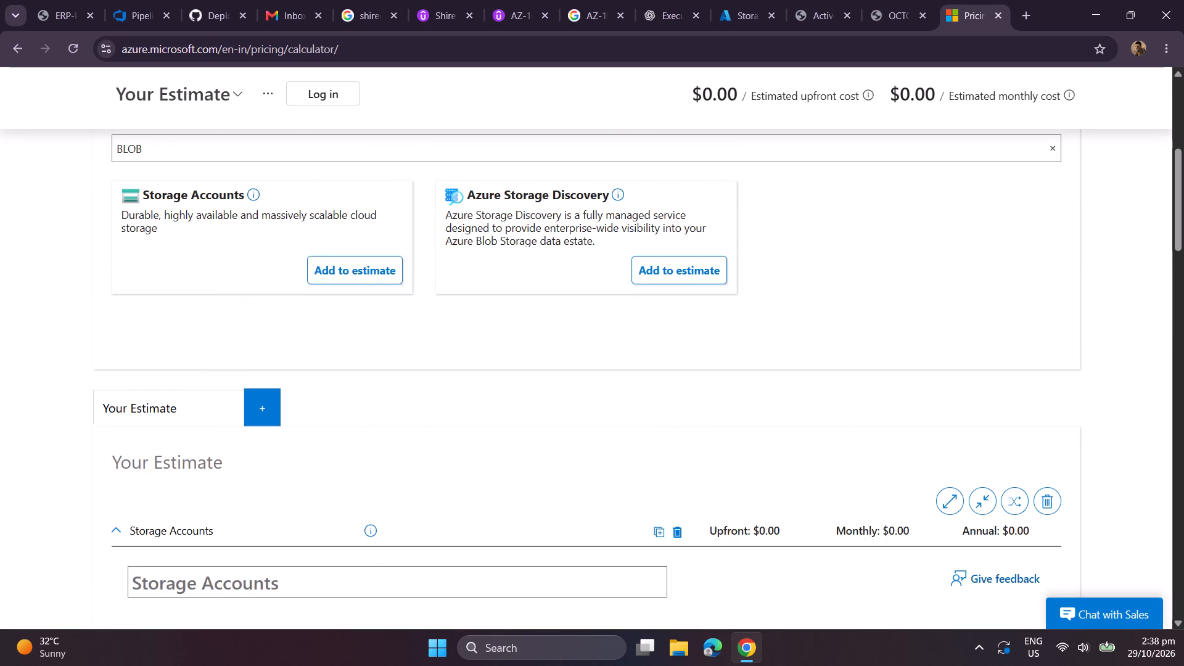
pyautogui.scroll(1, 290, 492)
pyautogui.scroll(-4, 290, 492)
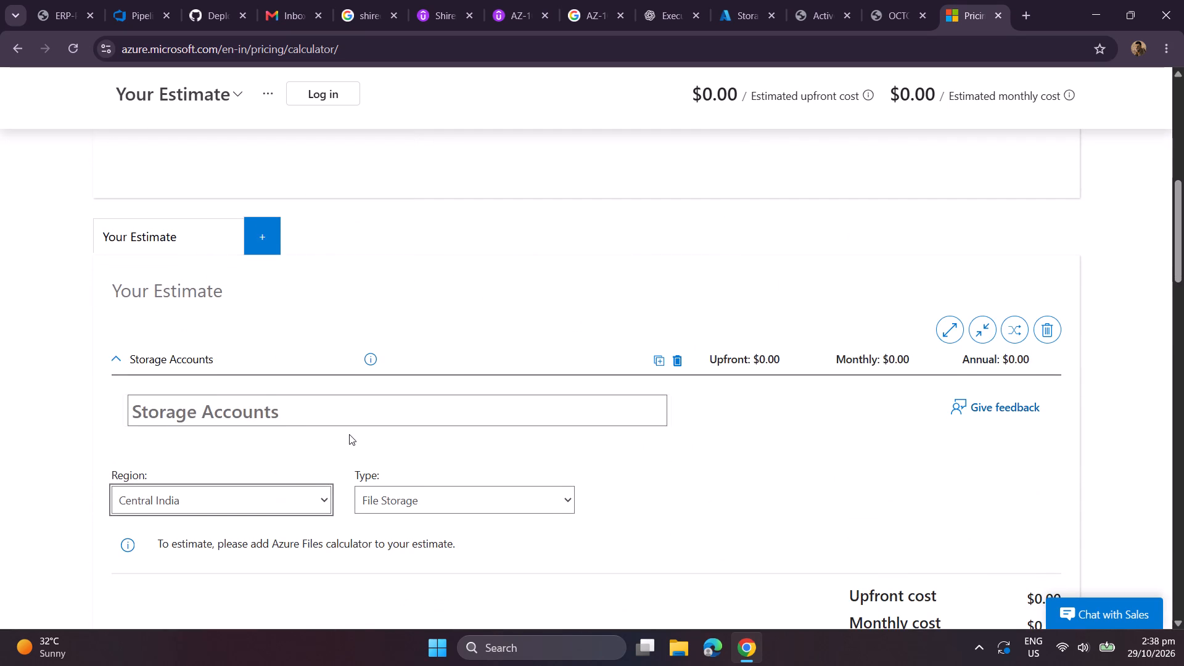
pyautogui.scroll(-4, 356, 434)
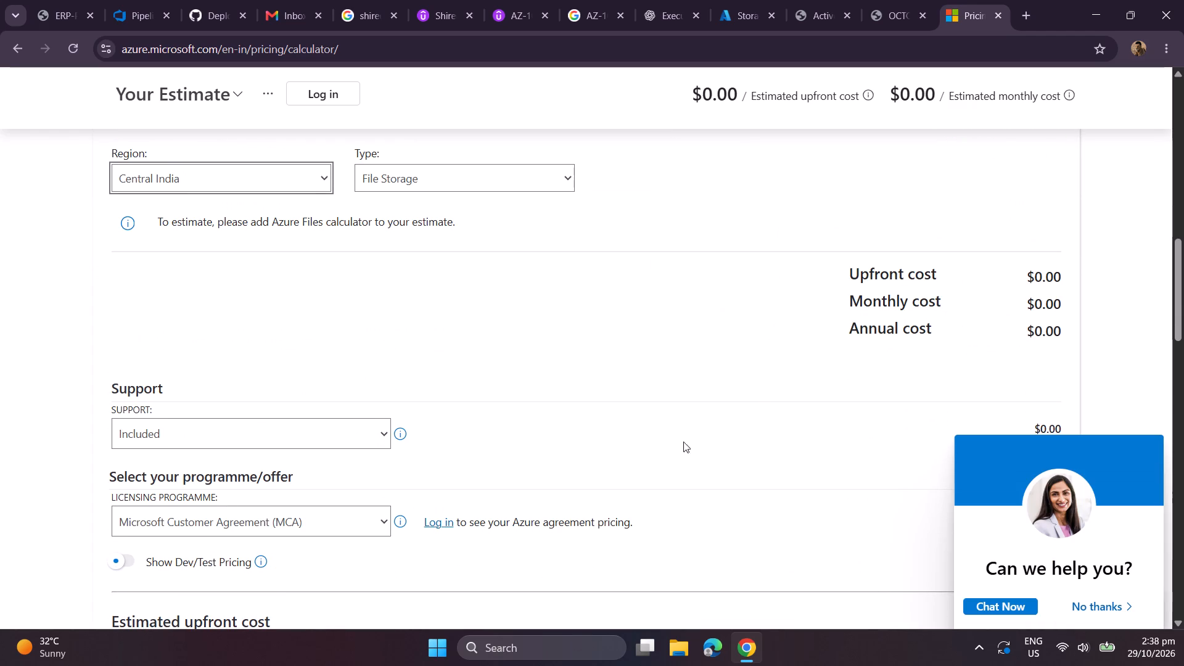
pyautogui.click(1114, 607)
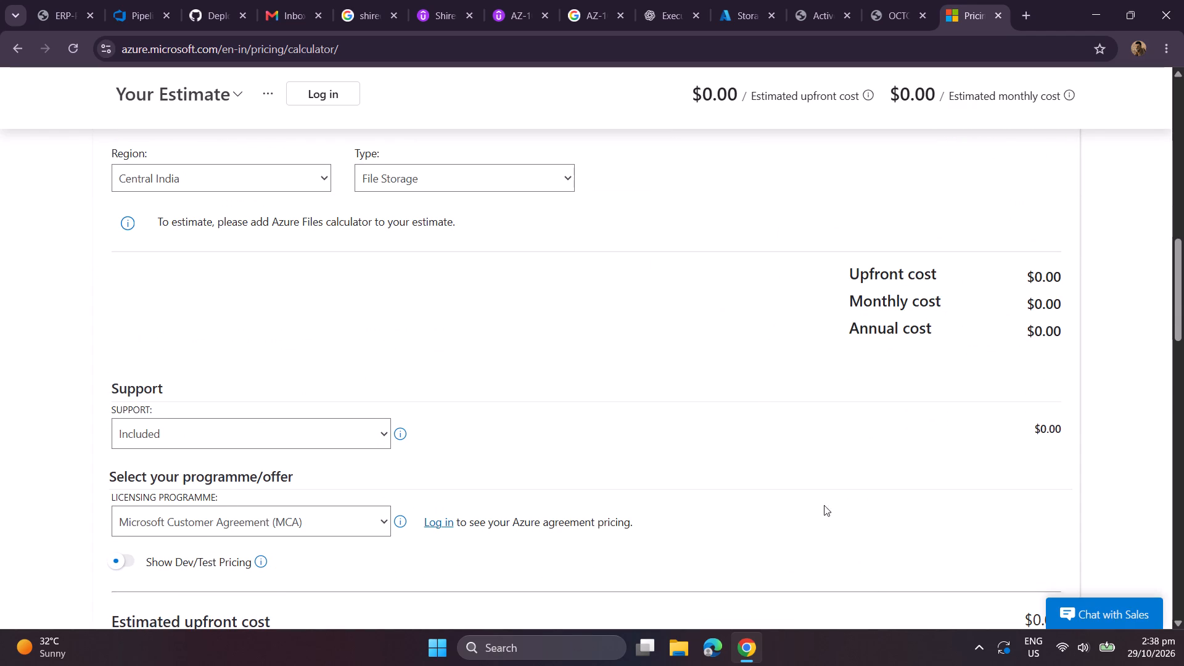
pyautogui.scroll(-4, 775, 506)
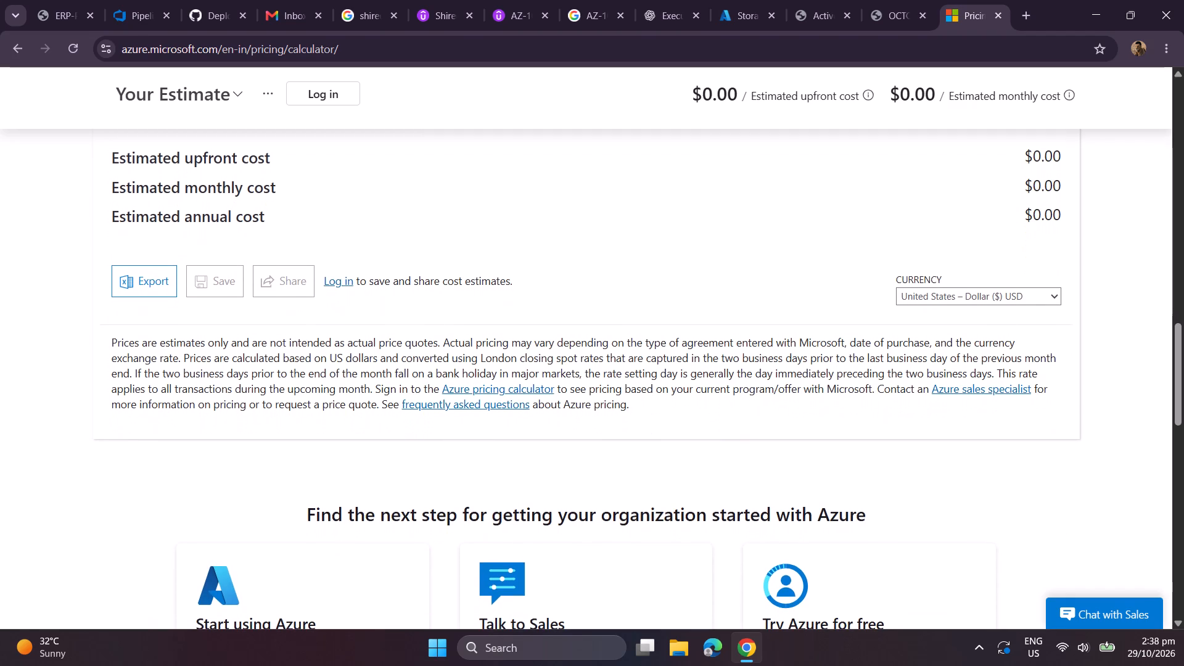
pyautogui.scroll(2, 282, 269)
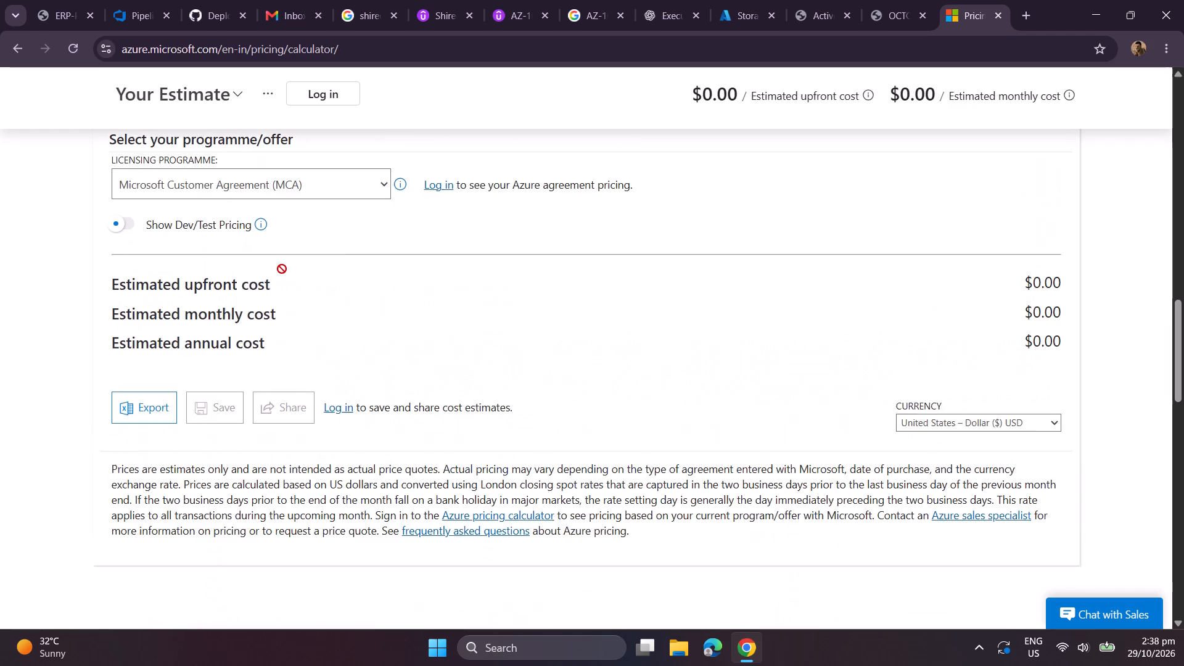
pyautogui.scroll(1, 282, 269)
pyautogui.click(282, 269)
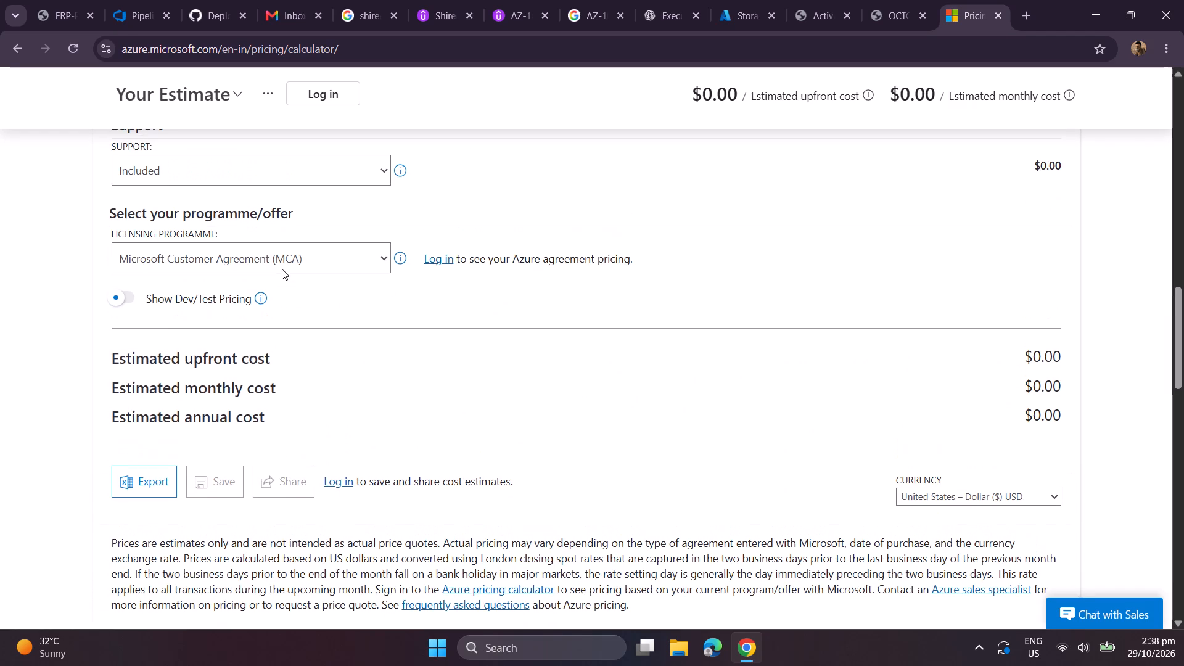
pyautogui.click(282, 269)
# Turn on Dev/Test pricing for the estimate.
pyautogui.scroll(1, 282, 269)
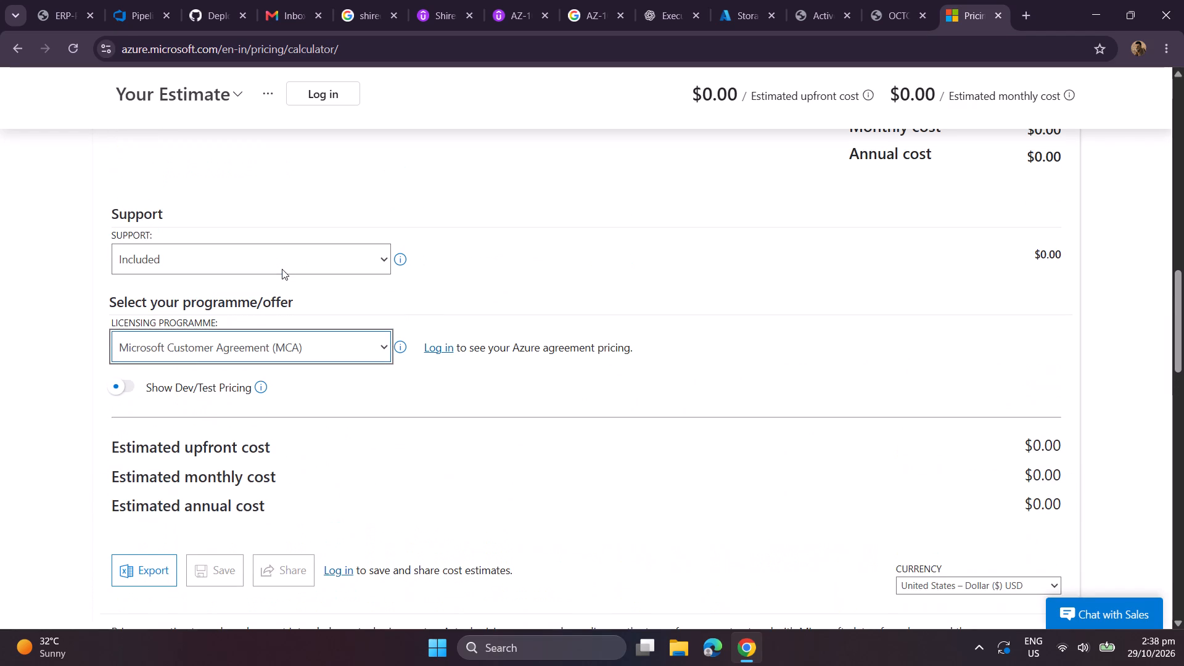
pyautogui.click(125, 391)
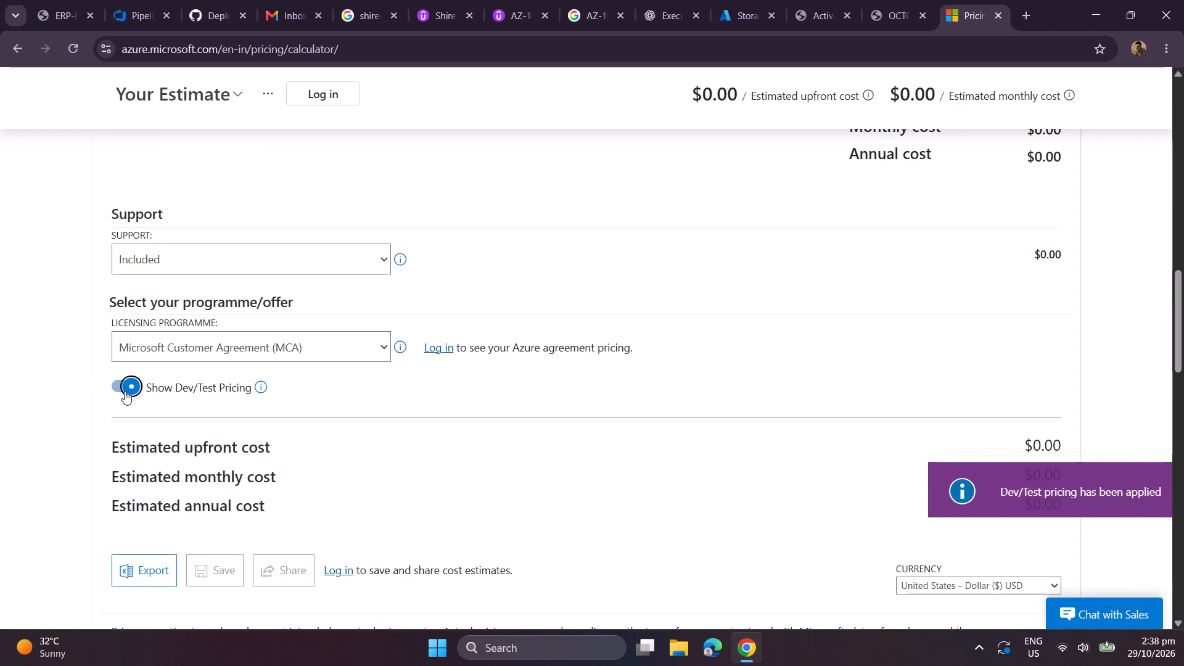
# Turn off Dev/Test pricing for the estimate.
pyautogui.click(125, 391)
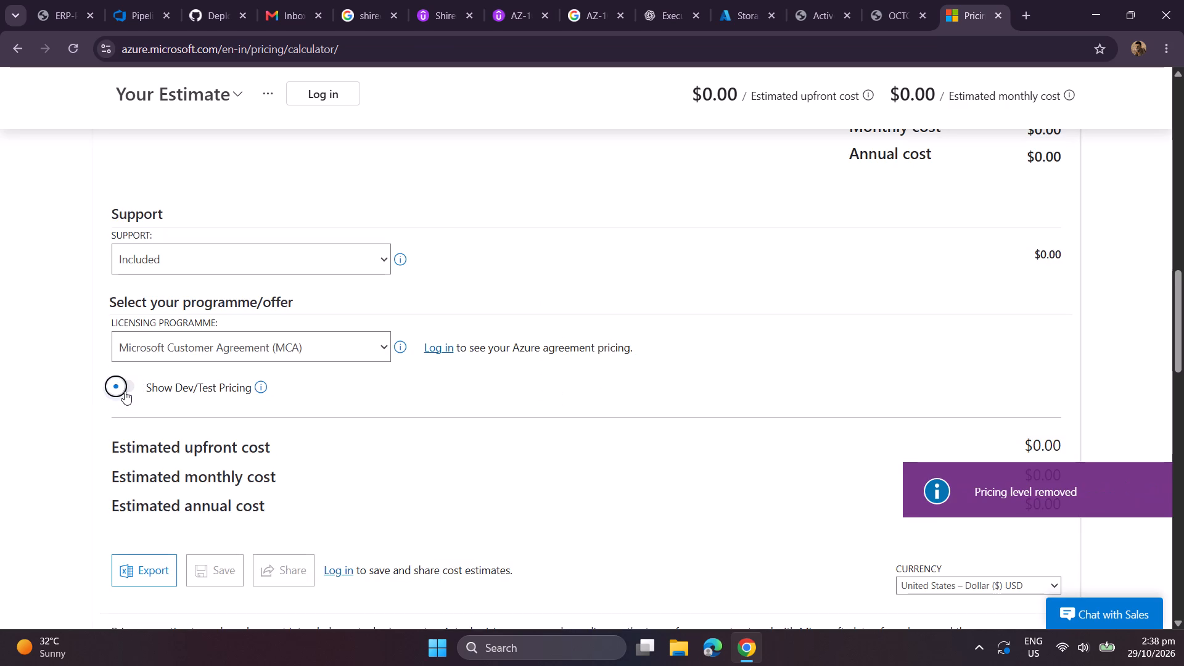
# Set the Storage Accounts estimate's type to Block Blob Storage.
pyautogui.scroll(3, 125, 391)
pyautogui.click(393, 389)
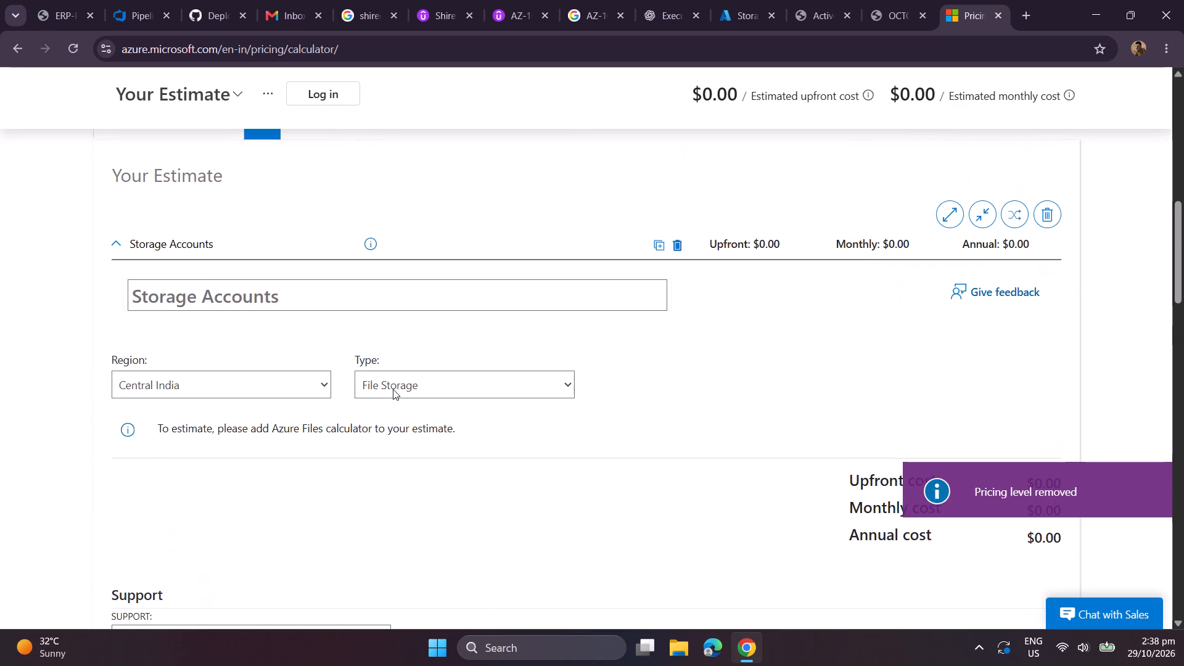
pyautogui.click(422, 404)
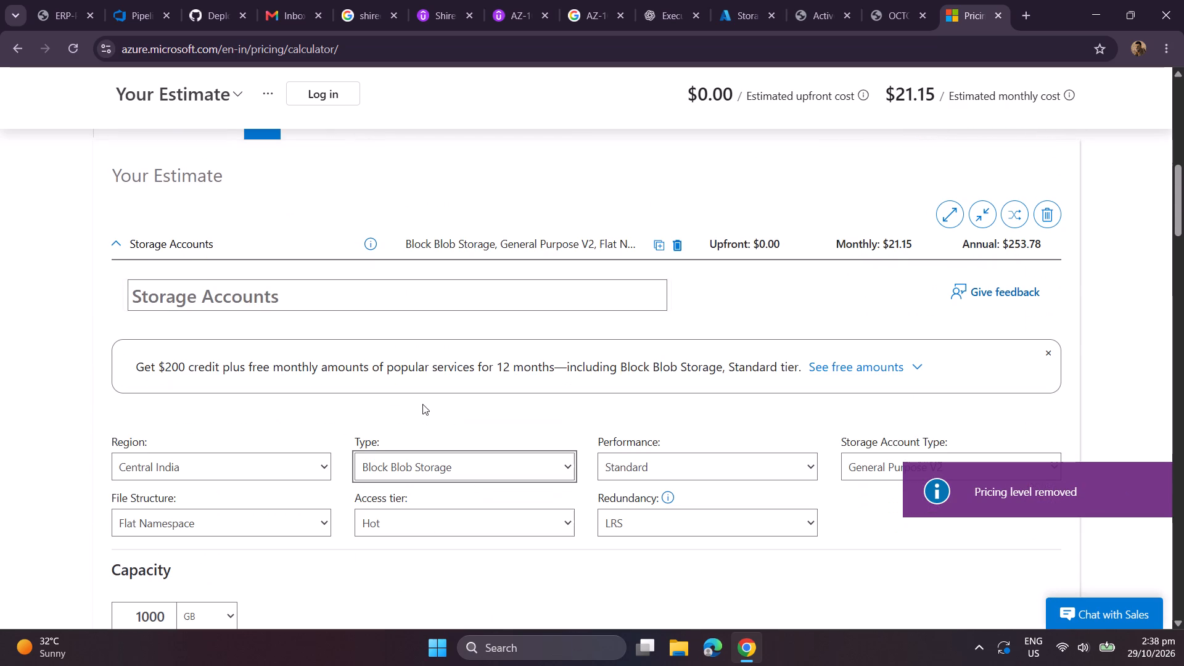
# Examine the Block Blob Storage configuration, including its capacity, savings options and available access tiers.
pyautogui.scroll(-2, 422, 404)
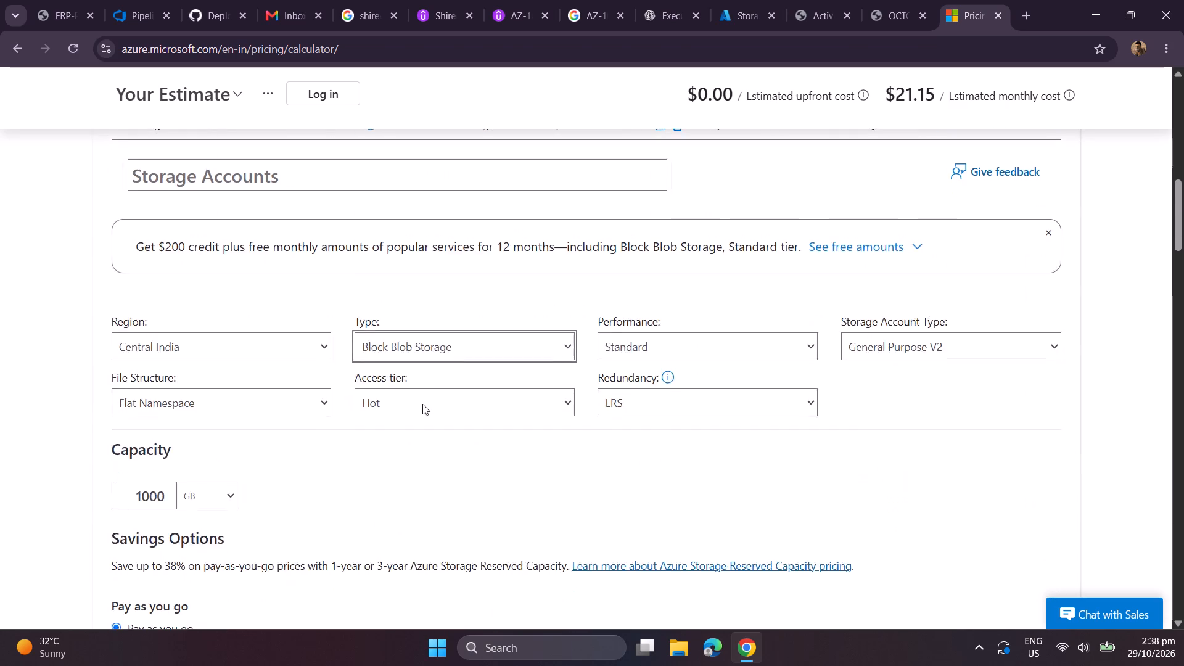
pyautogui.scroll(-2, 422, 404)
pyautogui.scroll(1, 422, 404)
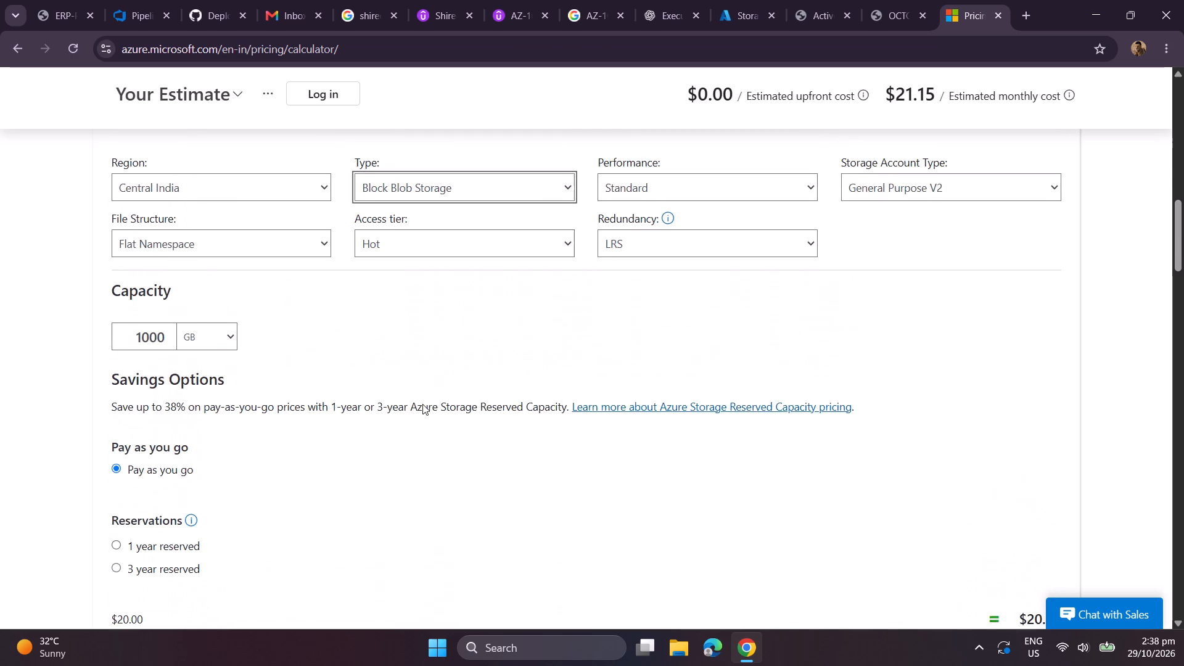
pyautogui.scroll(3, 422, 404)
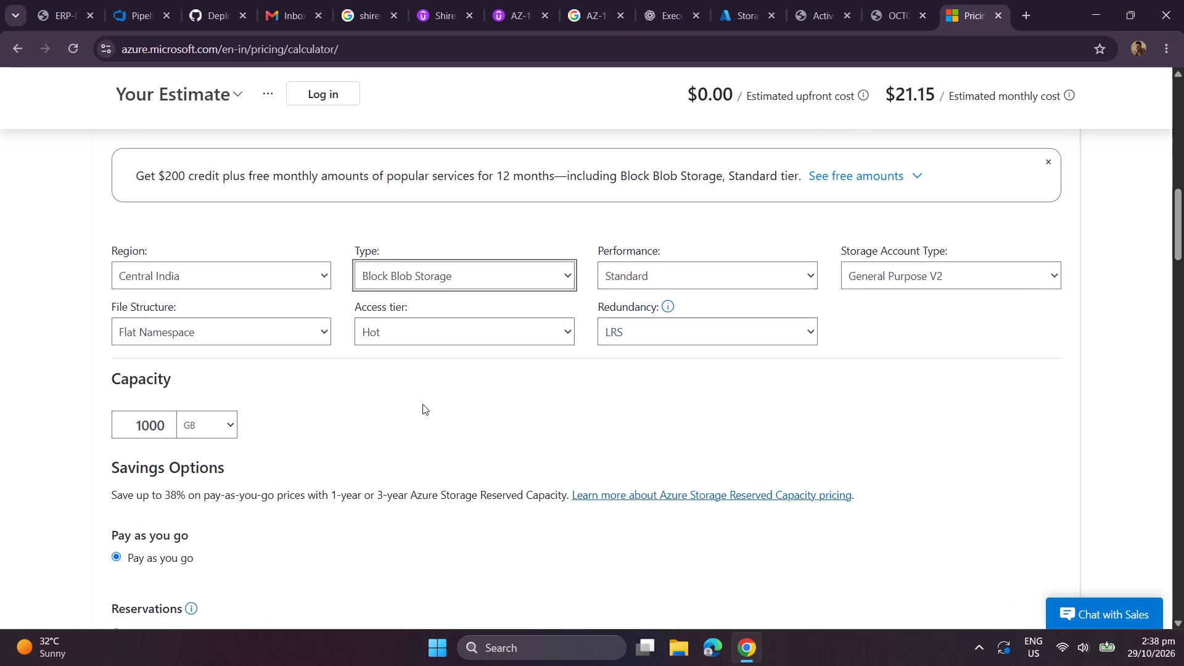
pyautogui.scroll(2, 422, 404)
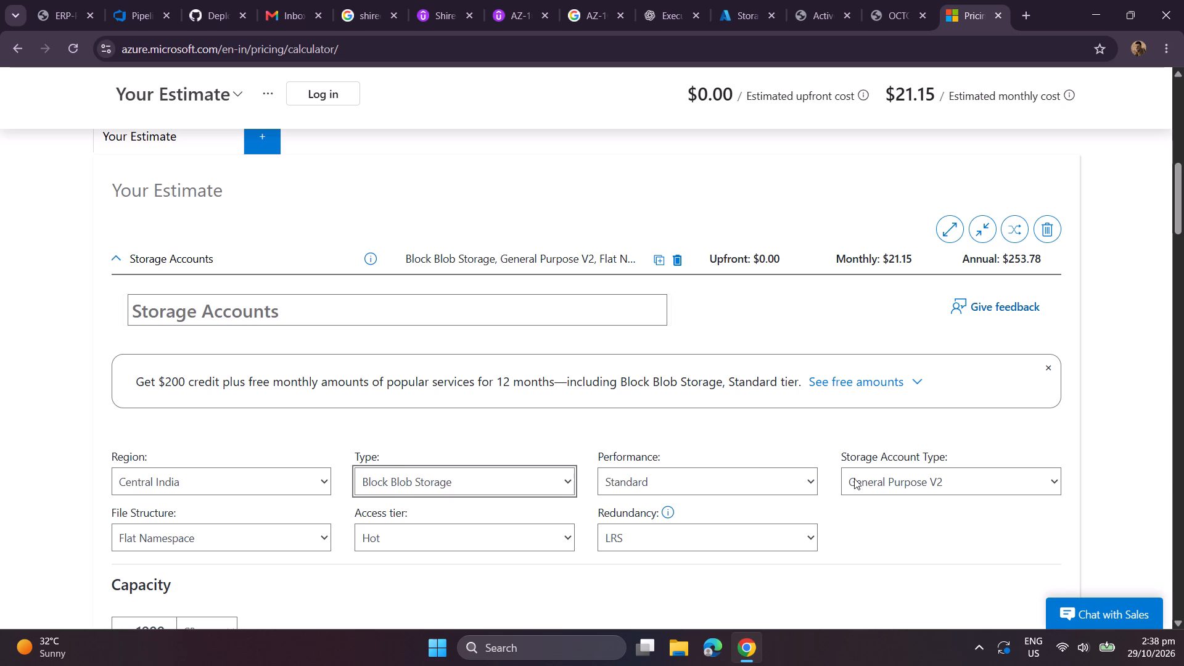
pyautogui.click(460, 541)
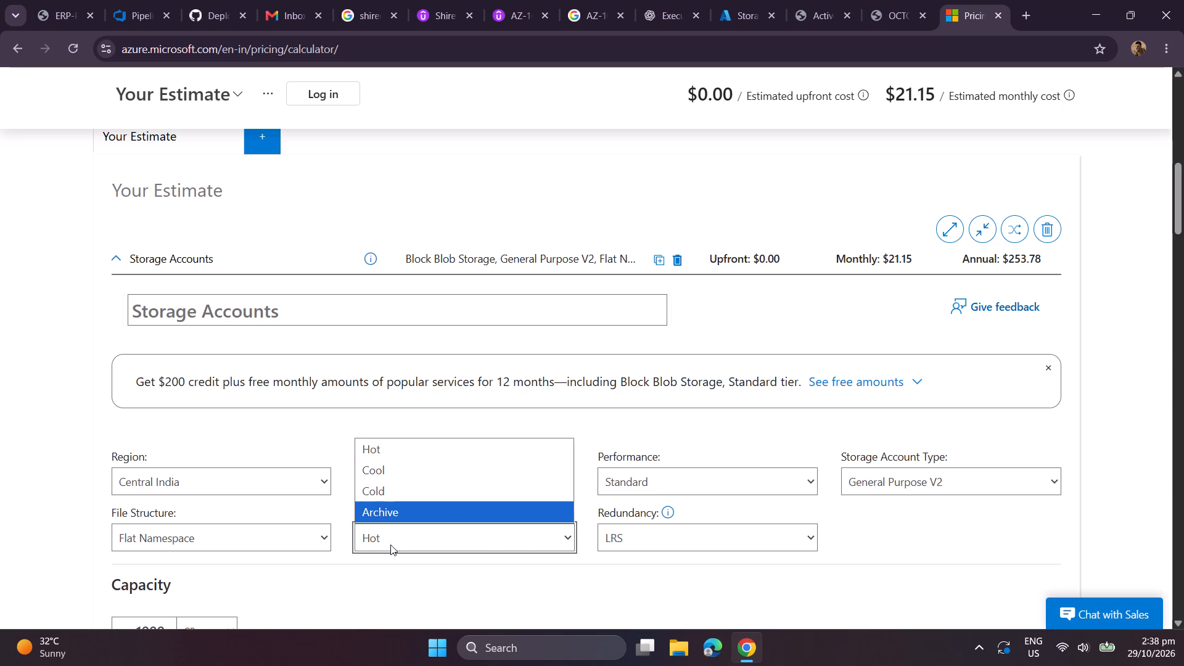
pyautogui.click(402, 586)
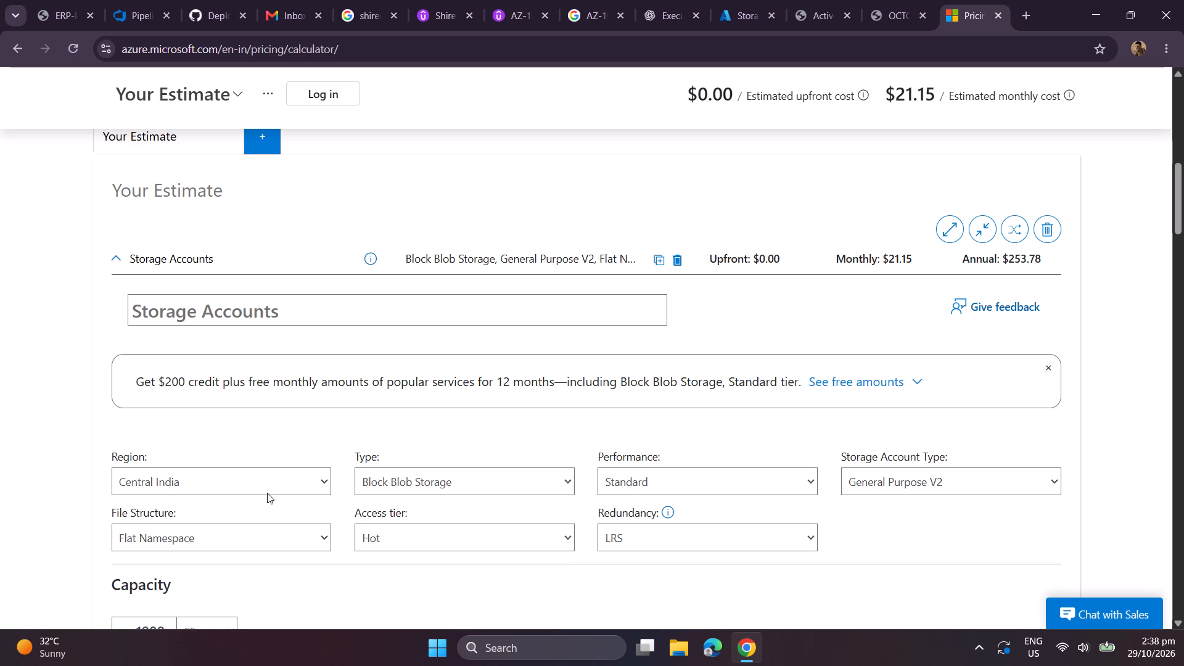
# Review the storage capacity, savings options, operations and data transfer charges, and cost summary for Block Blob Storage.
pyautogui.scroll(-2, 400, 620)
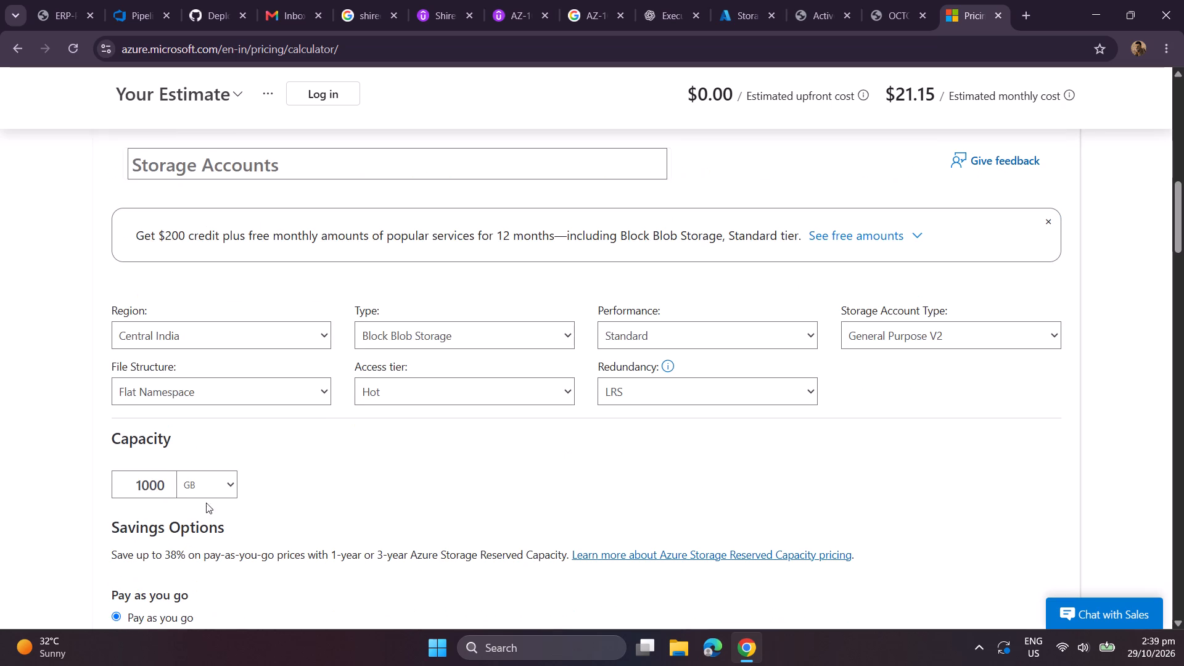
pyautogui.scroll(-1, 334, 421)
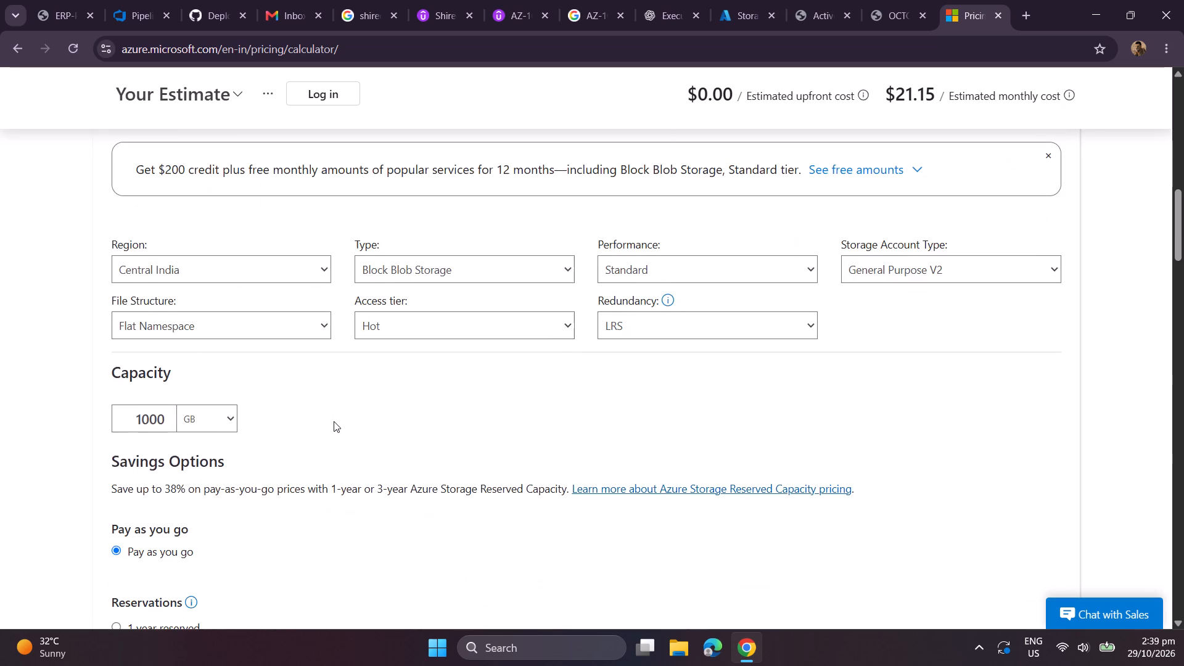
pyautogui.scroll(-1, 337, 416)
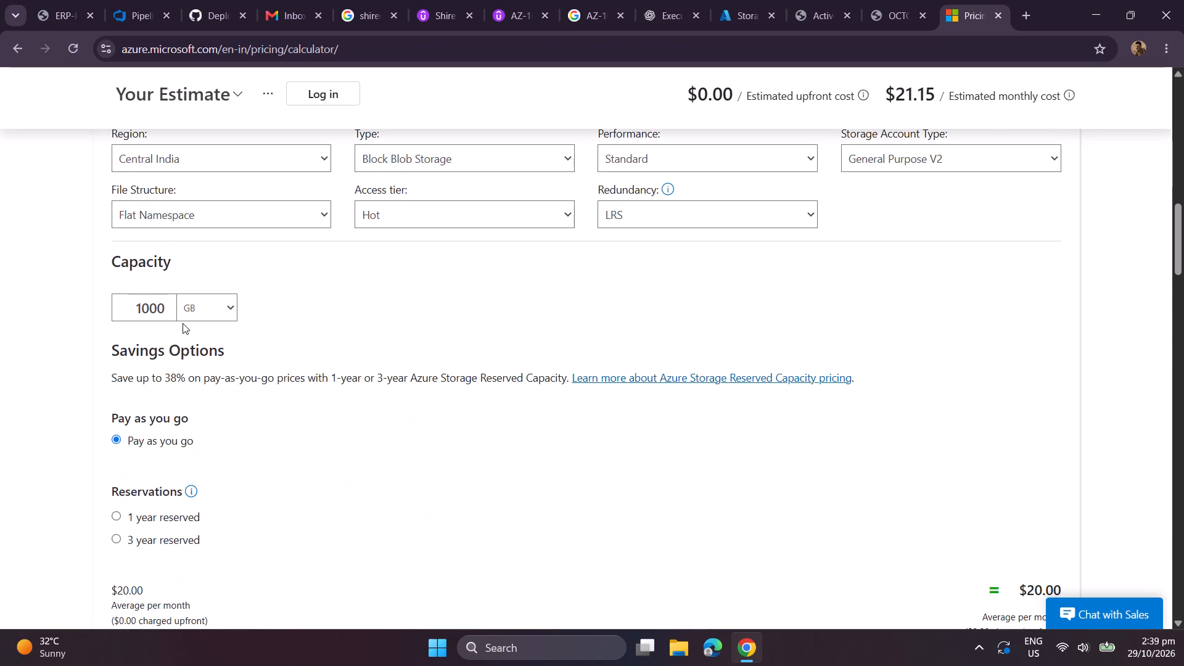
pyautogui.scroll(-2, 182, 418)
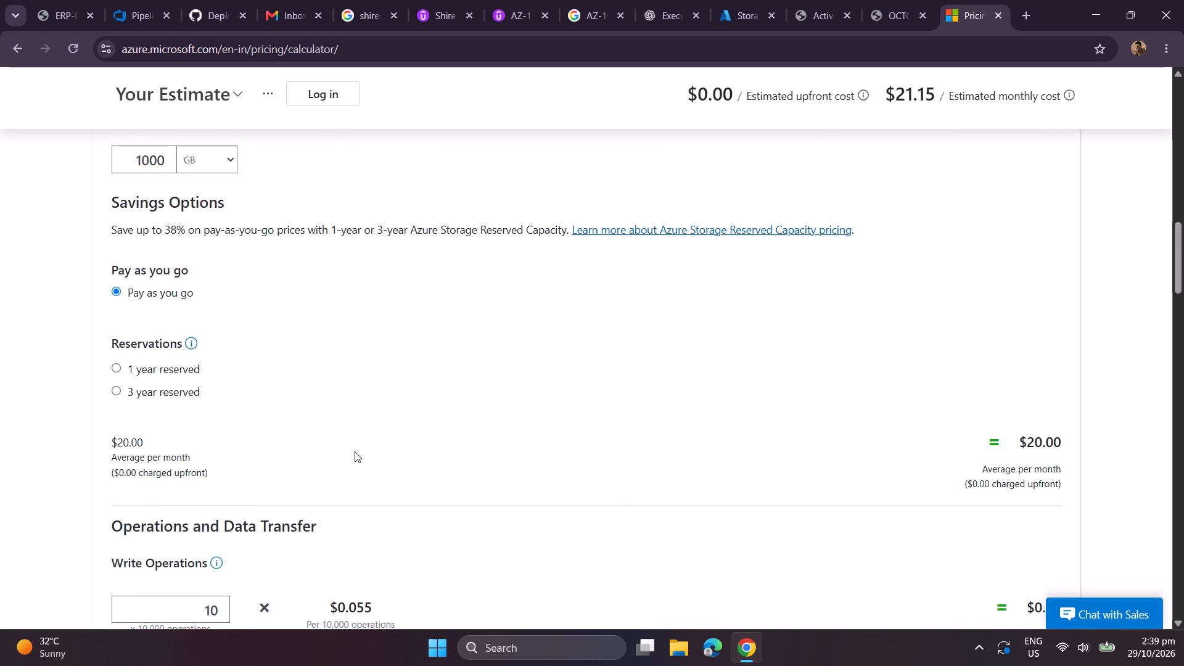
pyautogui.scroll(-1, 355, 451)
pyautogui.scroll(-1, 210, 432)
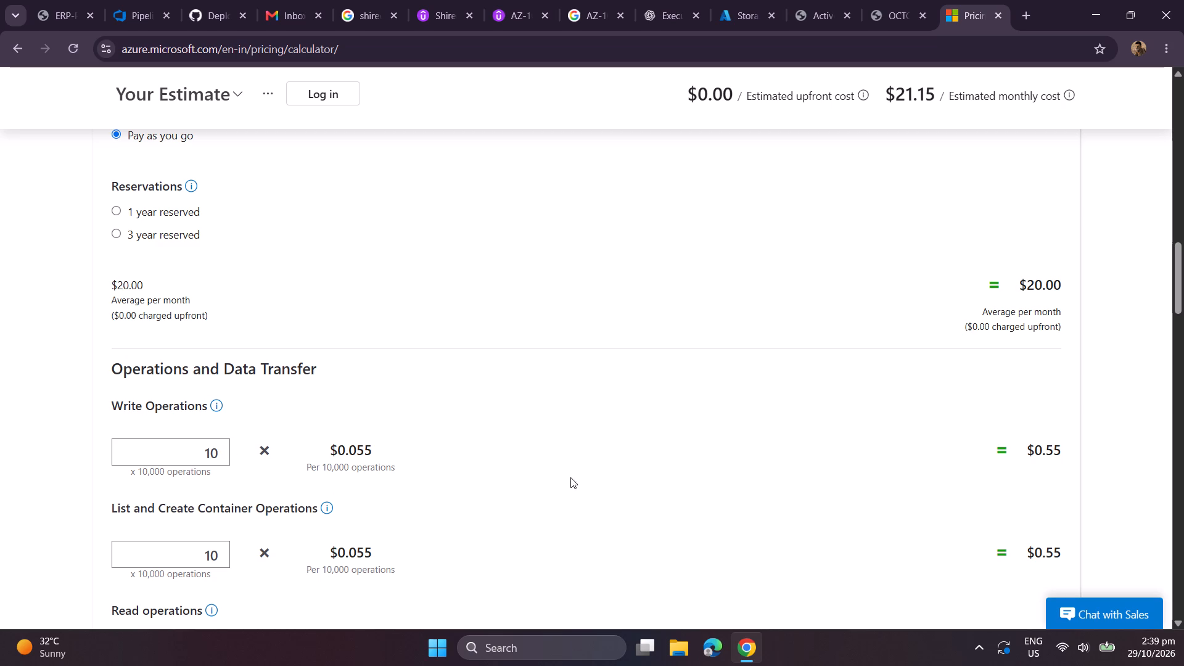
pyautogui.scroll(-1, 791, 448)
pyautogui.scroll(-1, 232, 491)
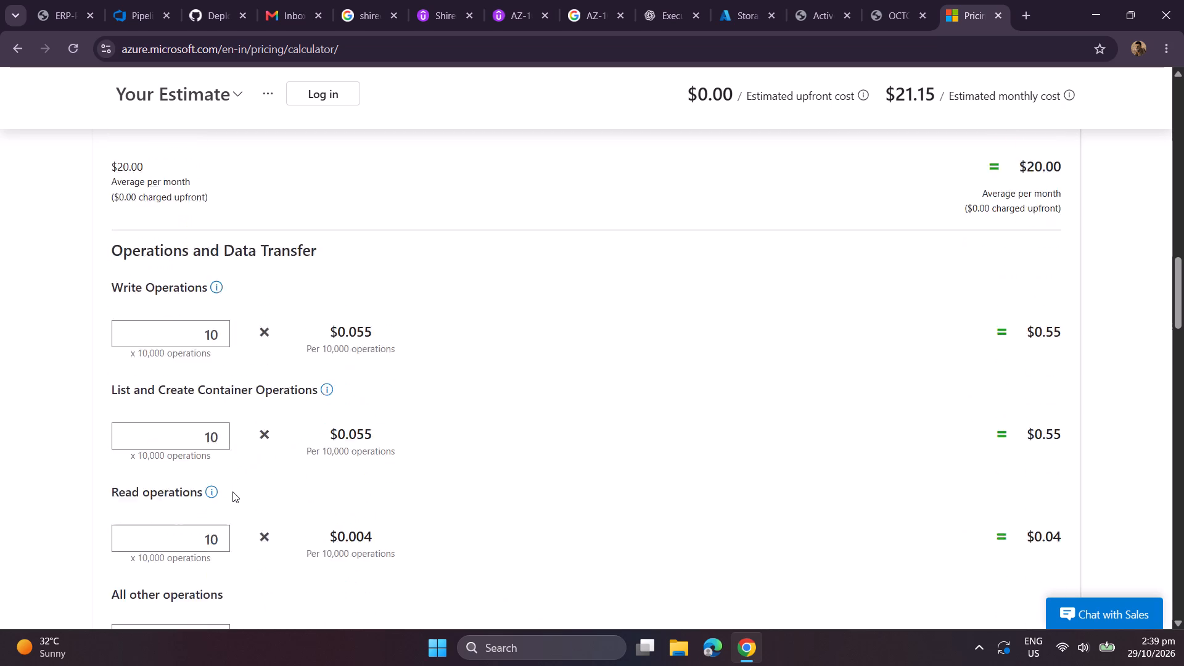
pyautogui.scroll(-3, 232, 491)
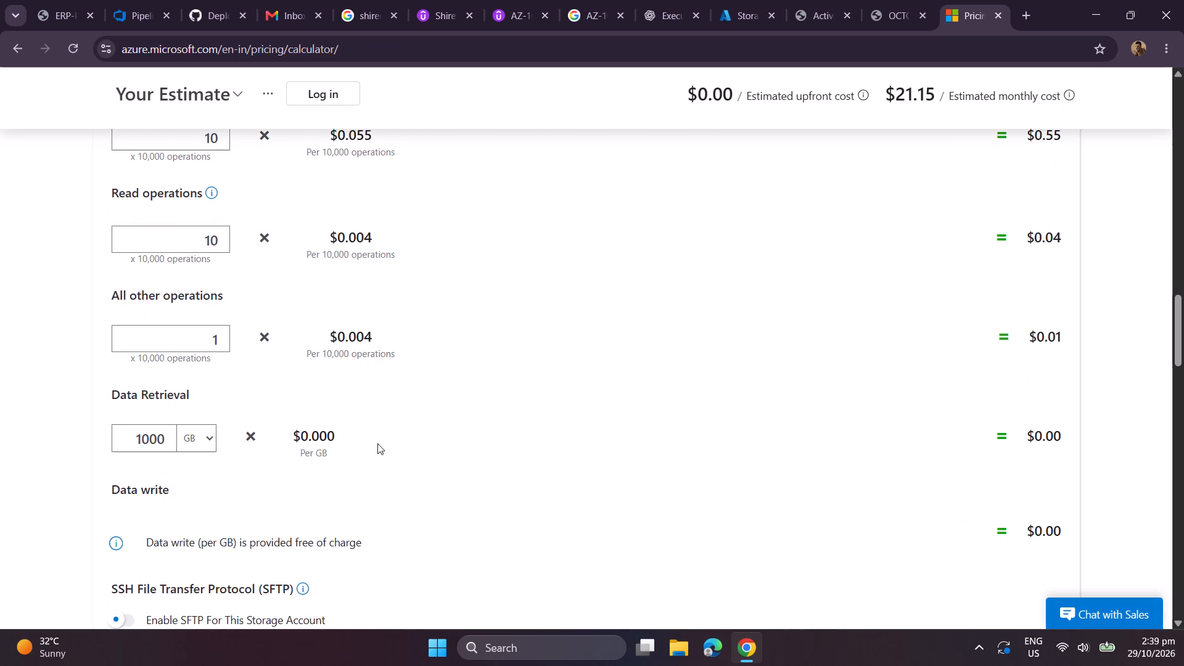
pyautogui.scroll(-1, 377, 443)
pyautogui.scroll(-1, 231, 442)
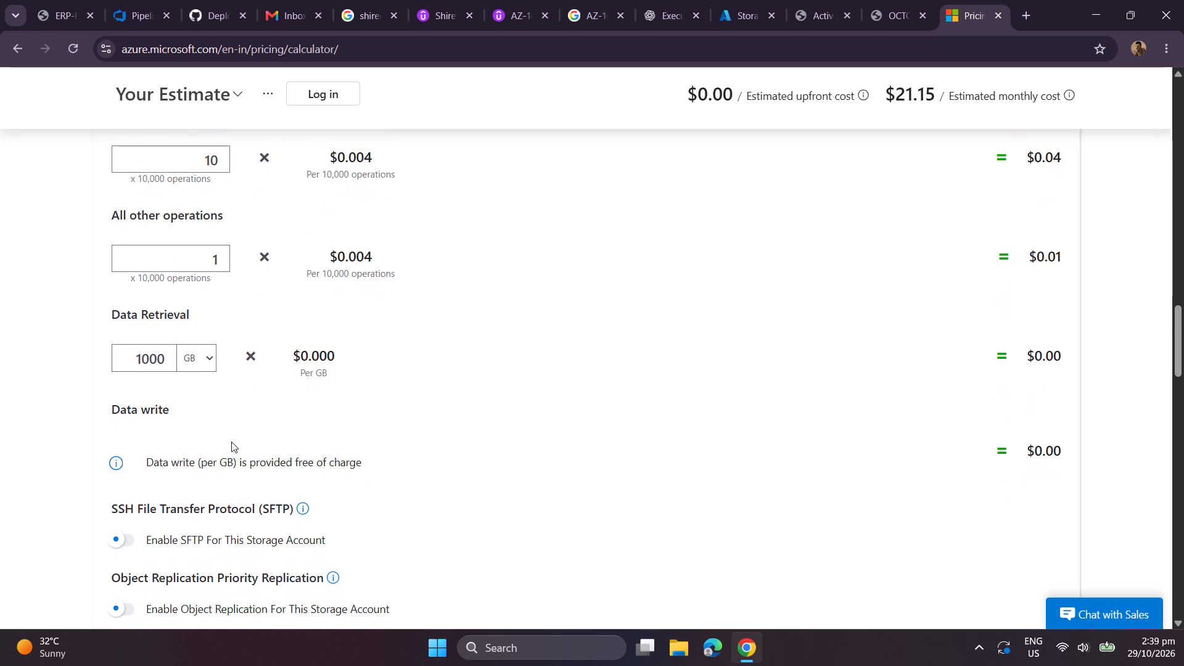
pyautogui.scroll(-4, 231, 442)
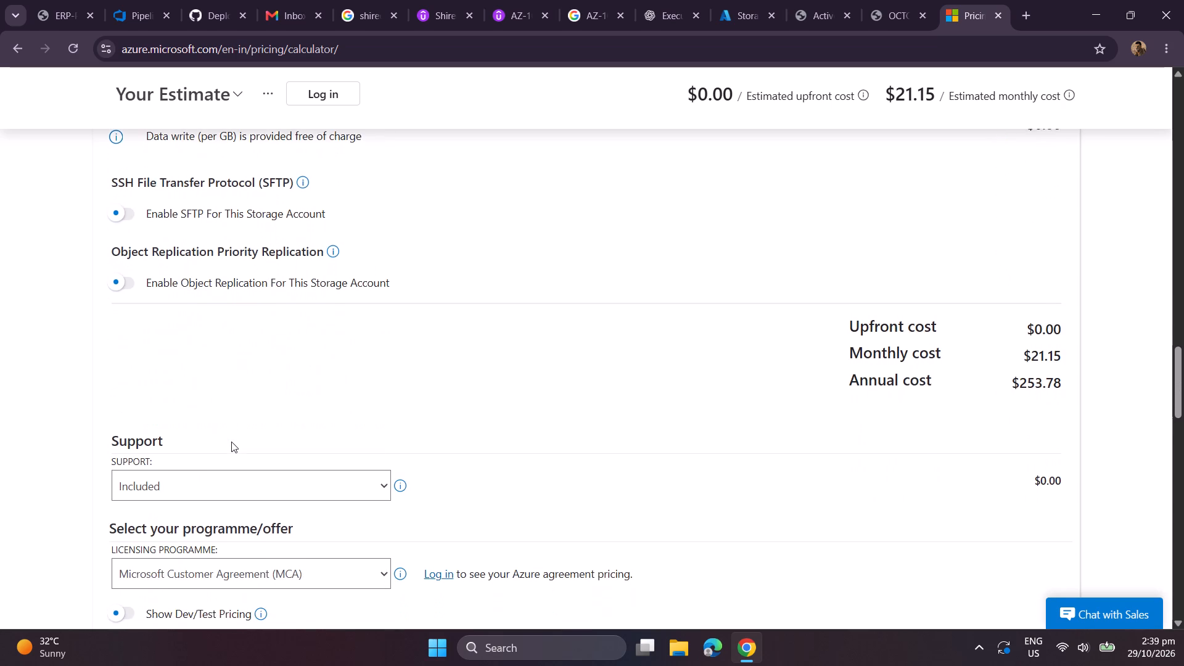
pyautogui.scroll(-1, 231, 442)
# Recheck the per-operation charges, data retrieval, and estimated monthly and annual costs against the storage configuration.
pyautogui.scroll(3, 231, 442)
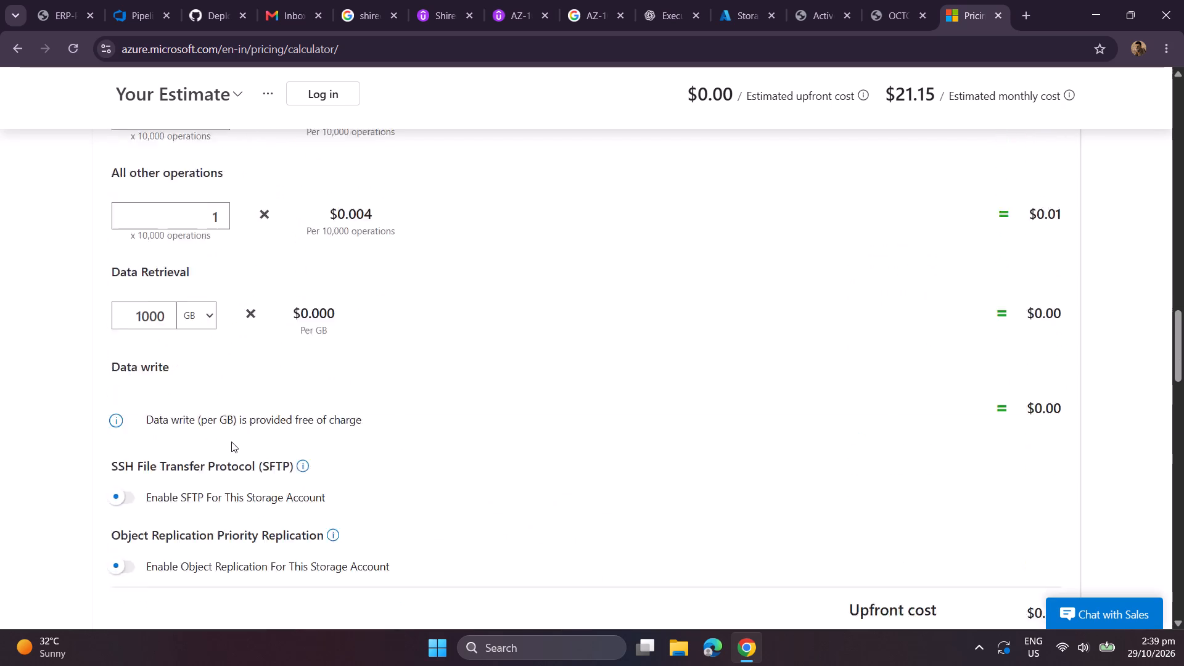
pyautogui.scroll(1, 231, 442)
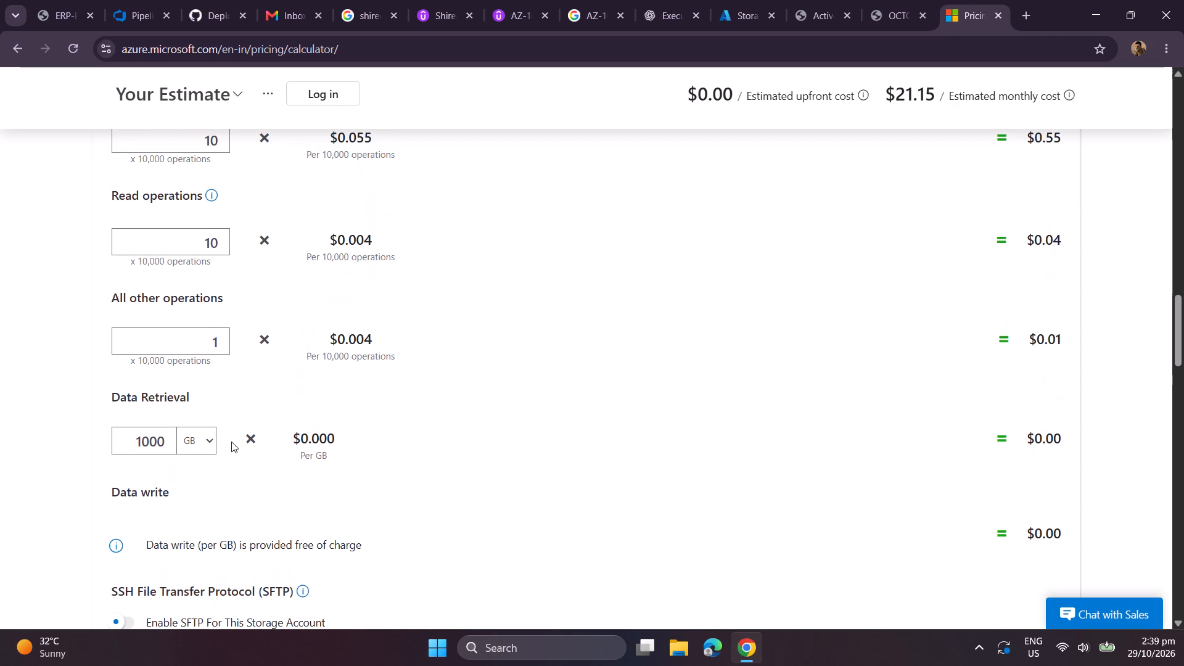
pyautogui.scroll(1, 231, 442)
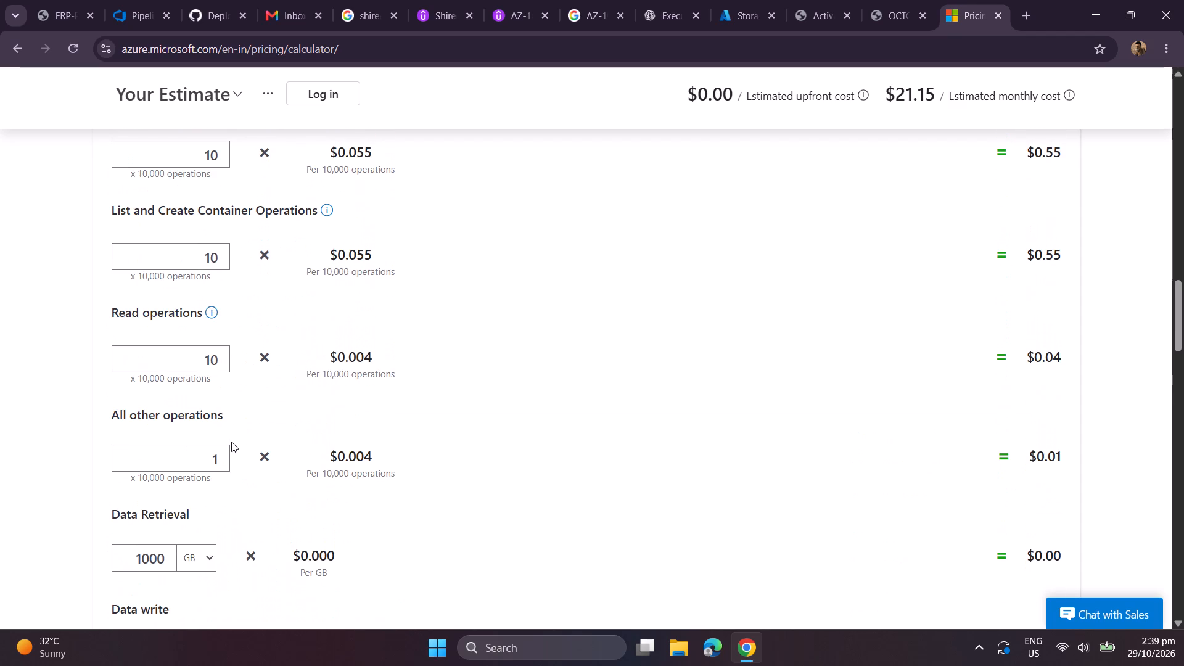
pyautogui.scroll(1, 231, 442)
pyautogui.scroll(-3, 231, 442)
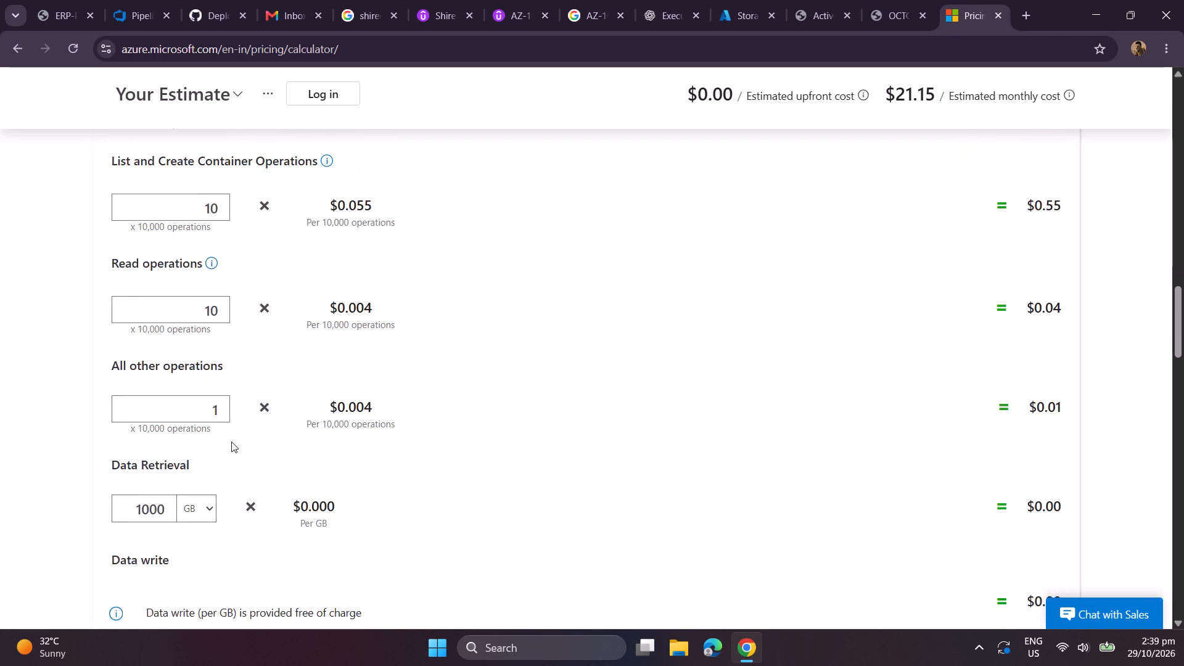
pyautogui.scroll(-4, 231, 442)
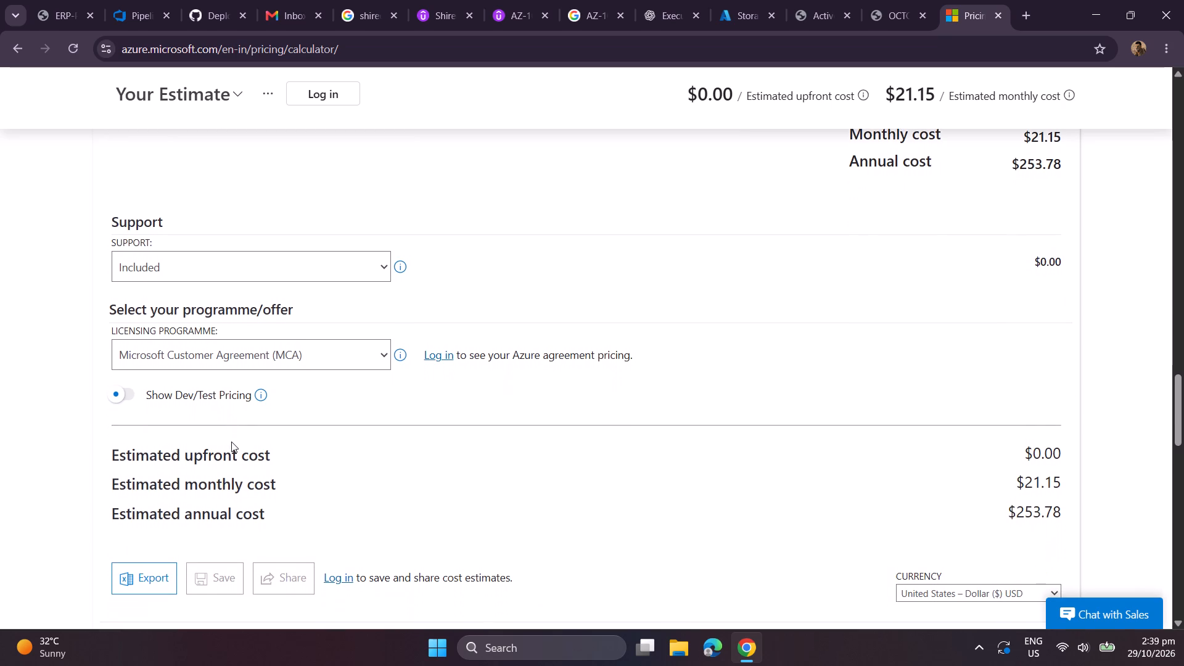
pyautogui.scroll(1, 231, 442)
pyautogui.scroll(-2, 231, 442)
pyautogui.scroll(4, 231, 442)
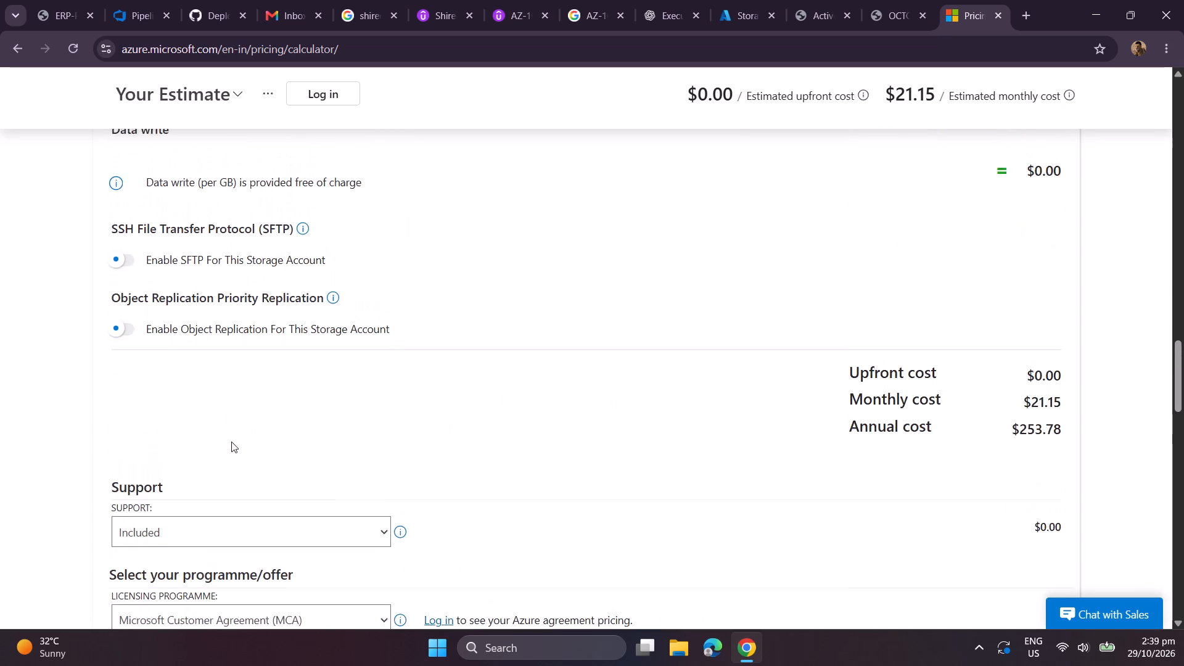
pyautogui.scroll(2, 231, 442)
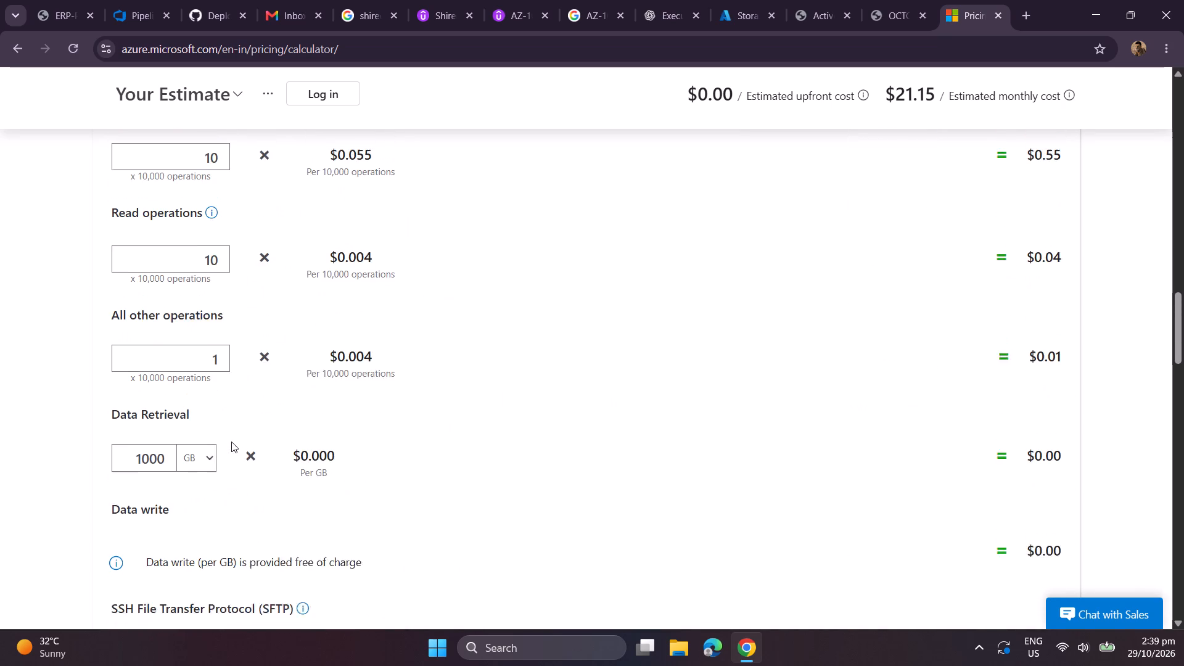
pyautogui.scroll(3, 231, 442)
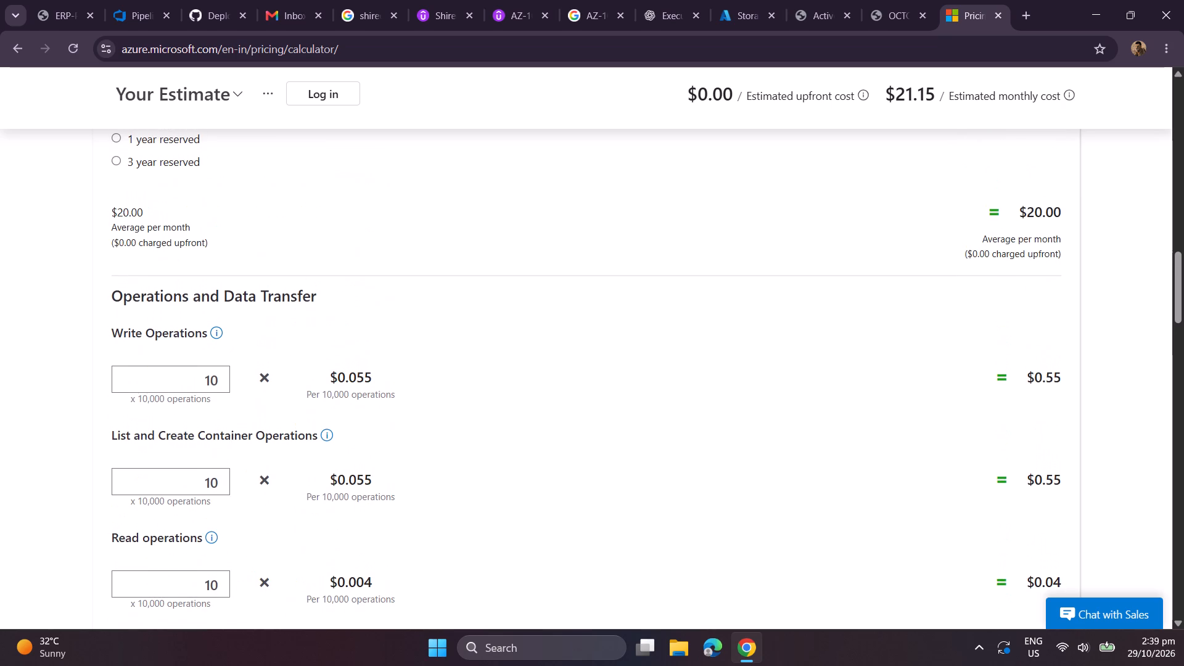
pyautogui.scroll(3, 231, 442)
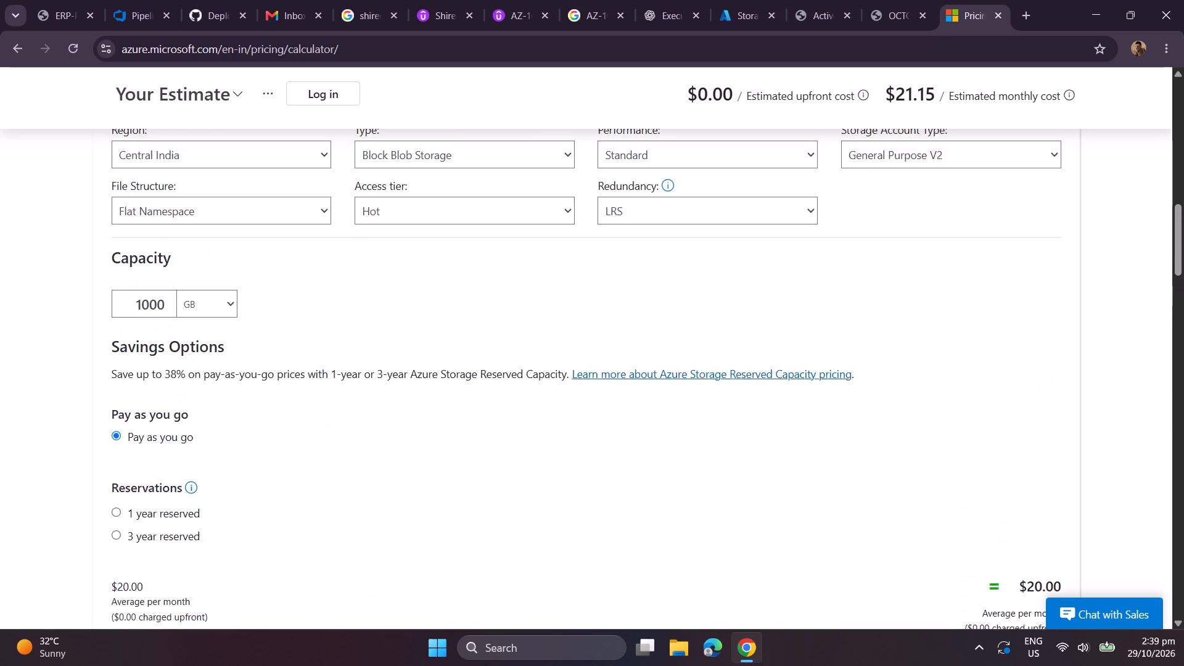
pyautogui.scroll(1, 231, 442)
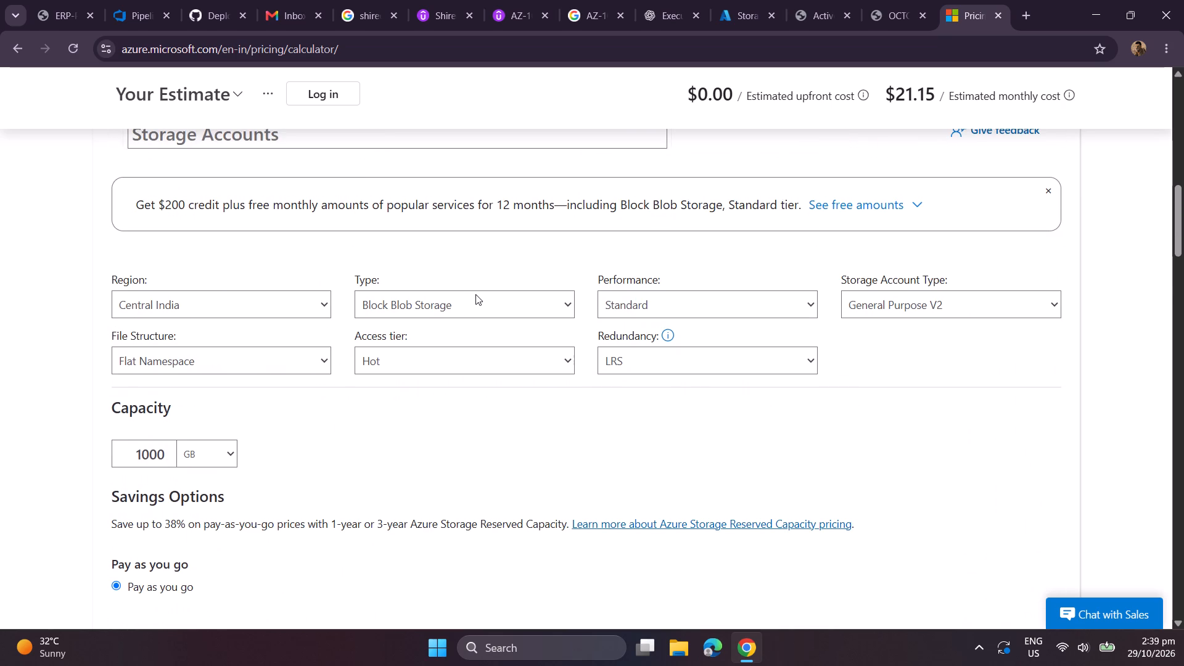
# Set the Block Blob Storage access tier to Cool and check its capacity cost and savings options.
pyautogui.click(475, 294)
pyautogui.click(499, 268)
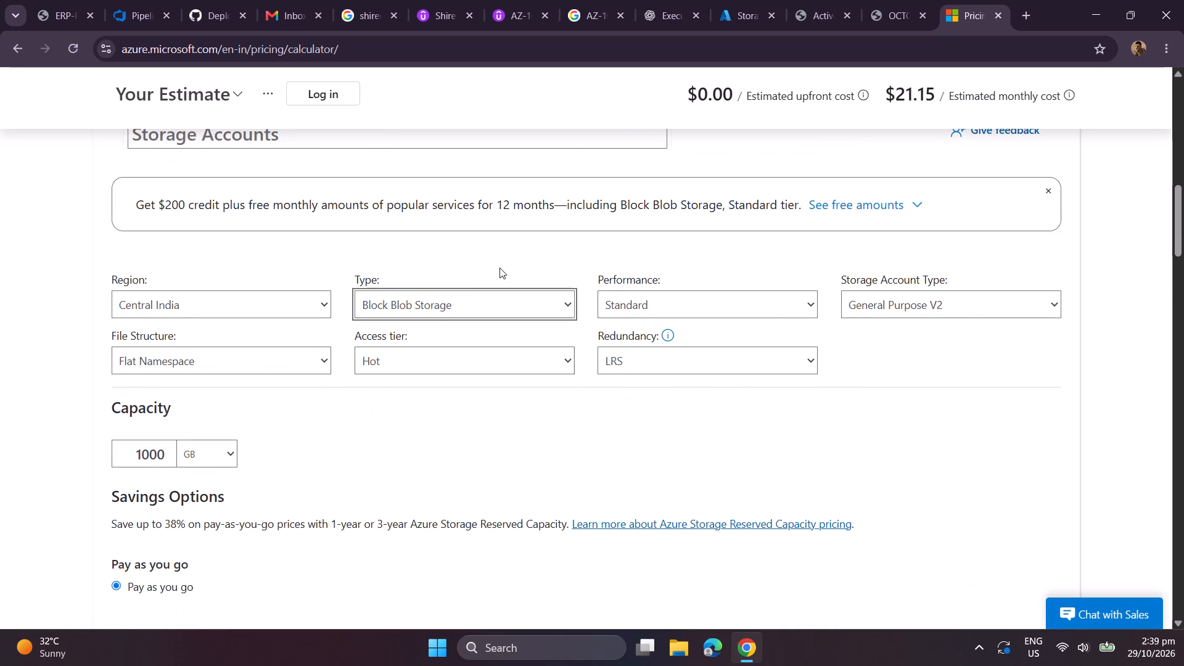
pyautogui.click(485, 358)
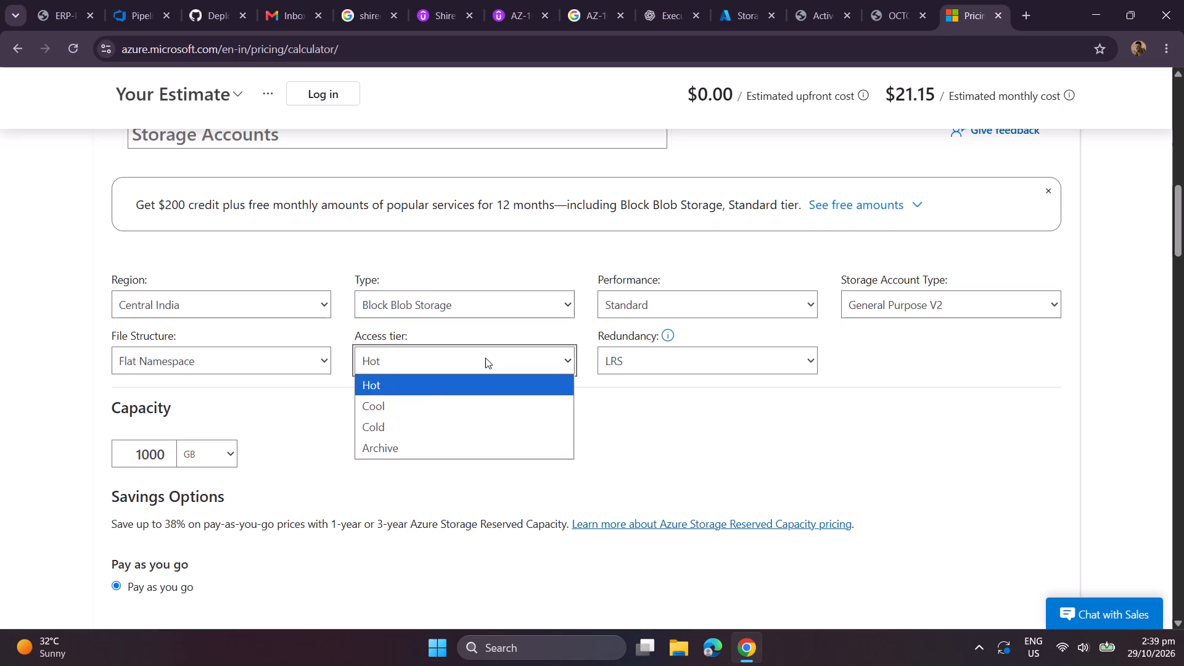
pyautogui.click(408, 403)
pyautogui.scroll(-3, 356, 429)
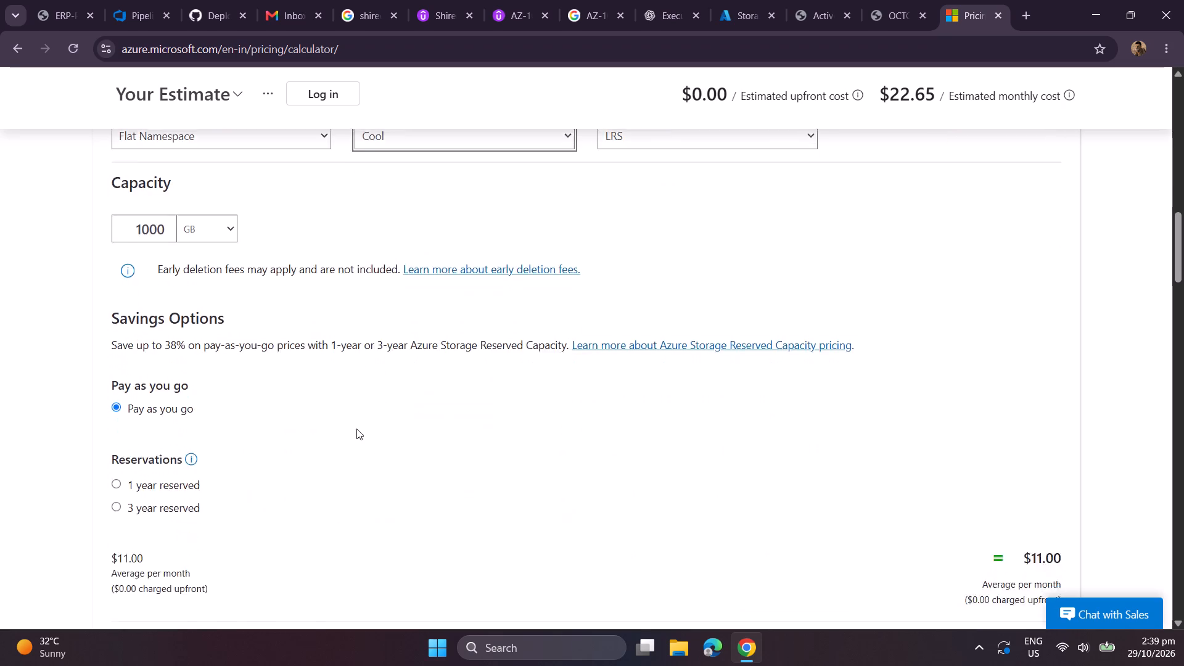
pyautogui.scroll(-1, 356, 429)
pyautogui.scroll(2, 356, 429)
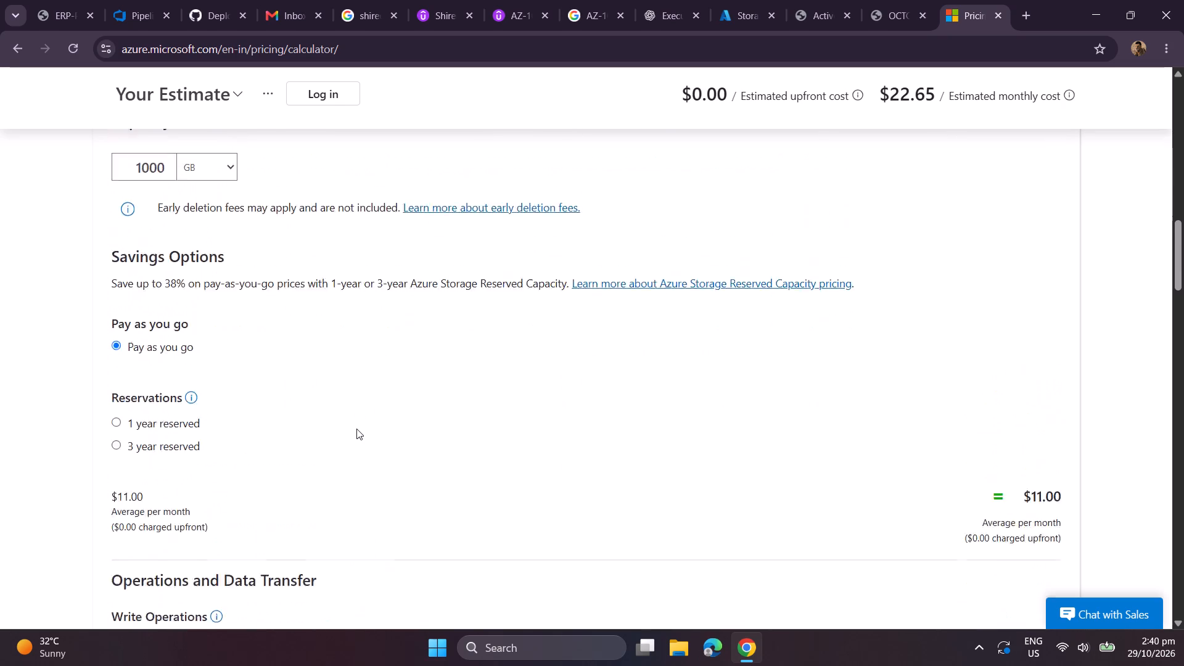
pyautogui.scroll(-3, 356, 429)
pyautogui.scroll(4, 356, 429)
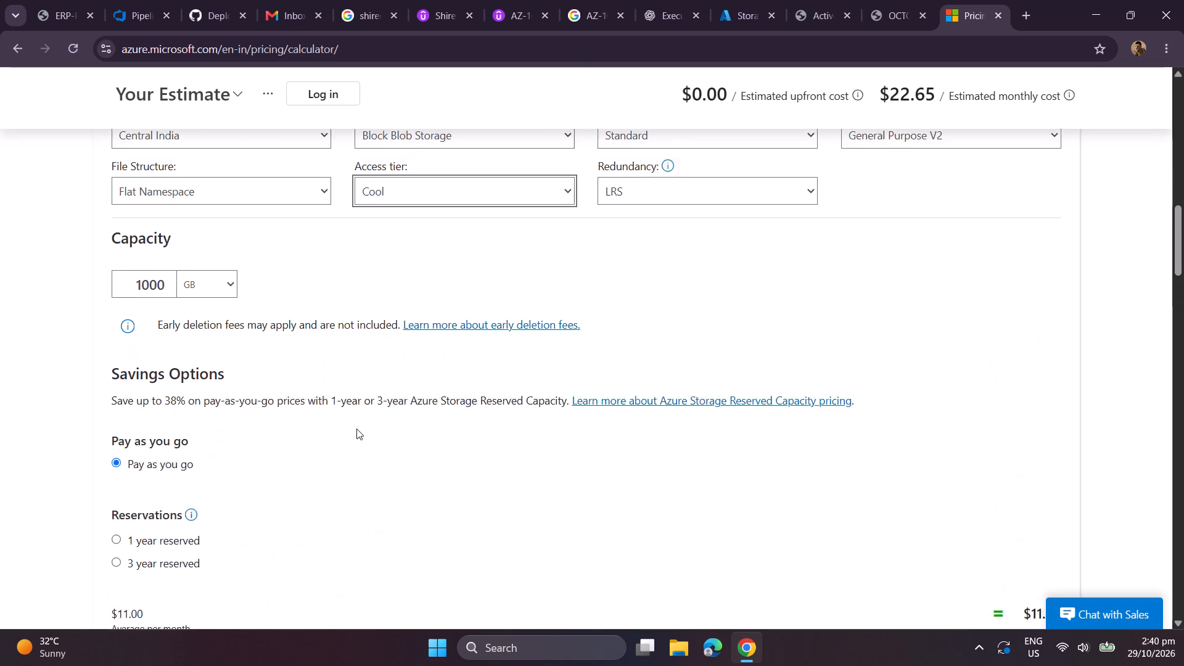
# Set the Block Blob Storage access tier to Archive.
pyautogui.click(475, 205)
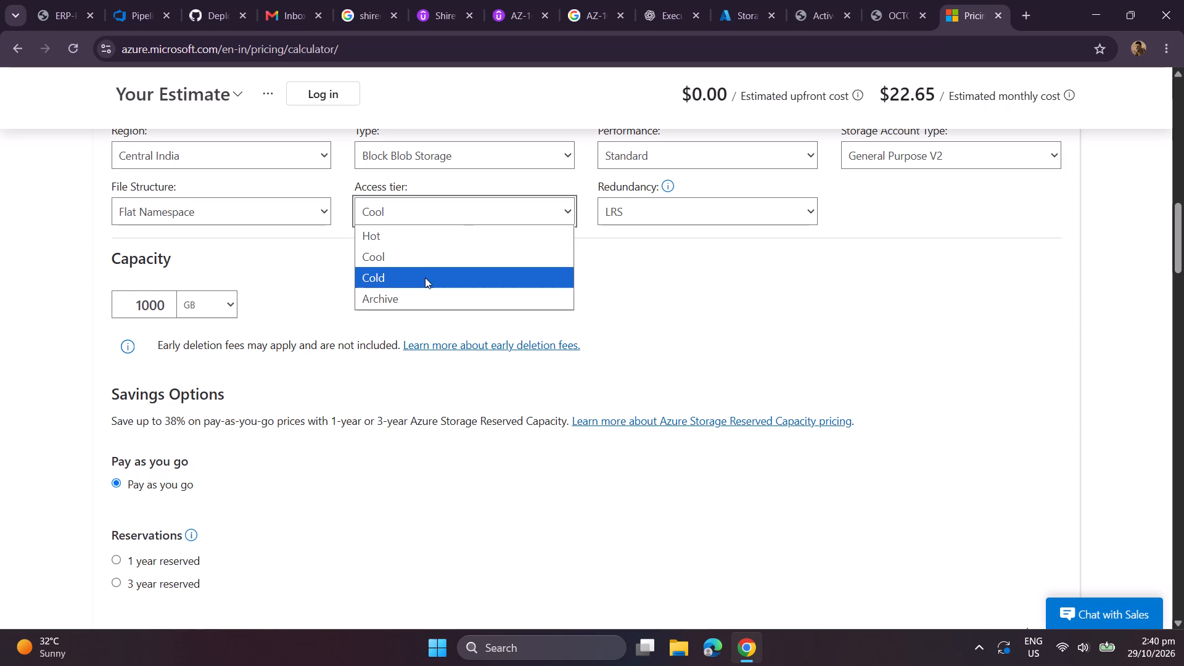
pyautogui.click(422, 296)
pyautogui.scroll(-3, 422, 296)
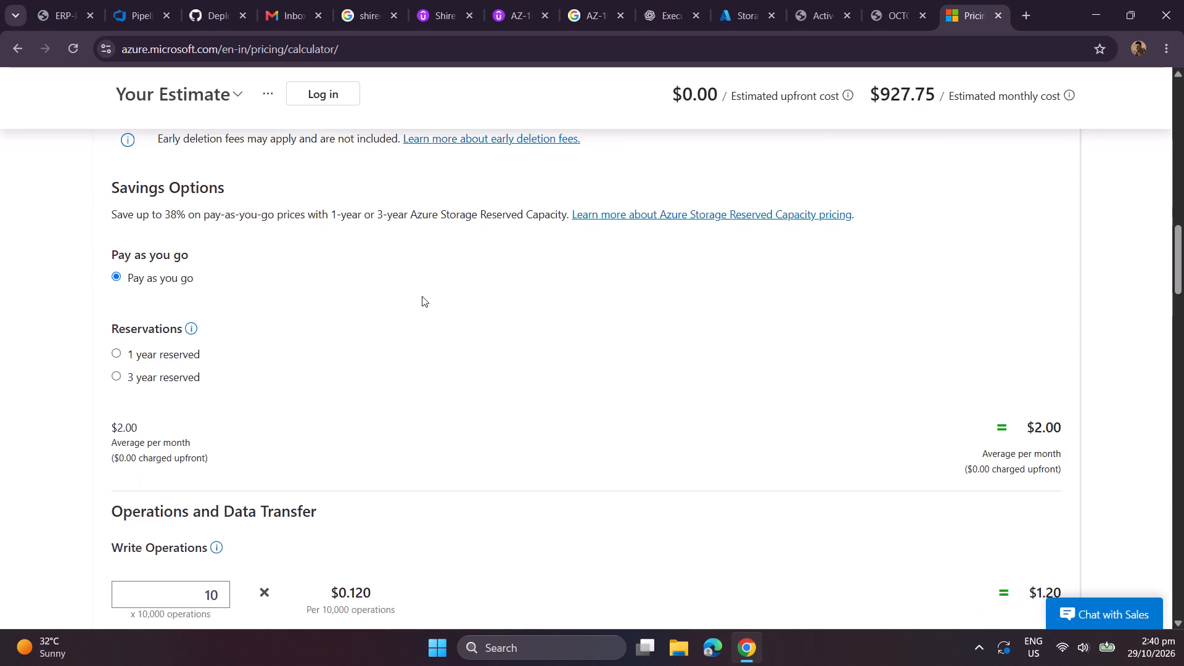
# Examine the Archive tier's average monthly capacity cost and its write, container, read and data retrieval charges.
pyautogui.scroll(-1, 422, 296)
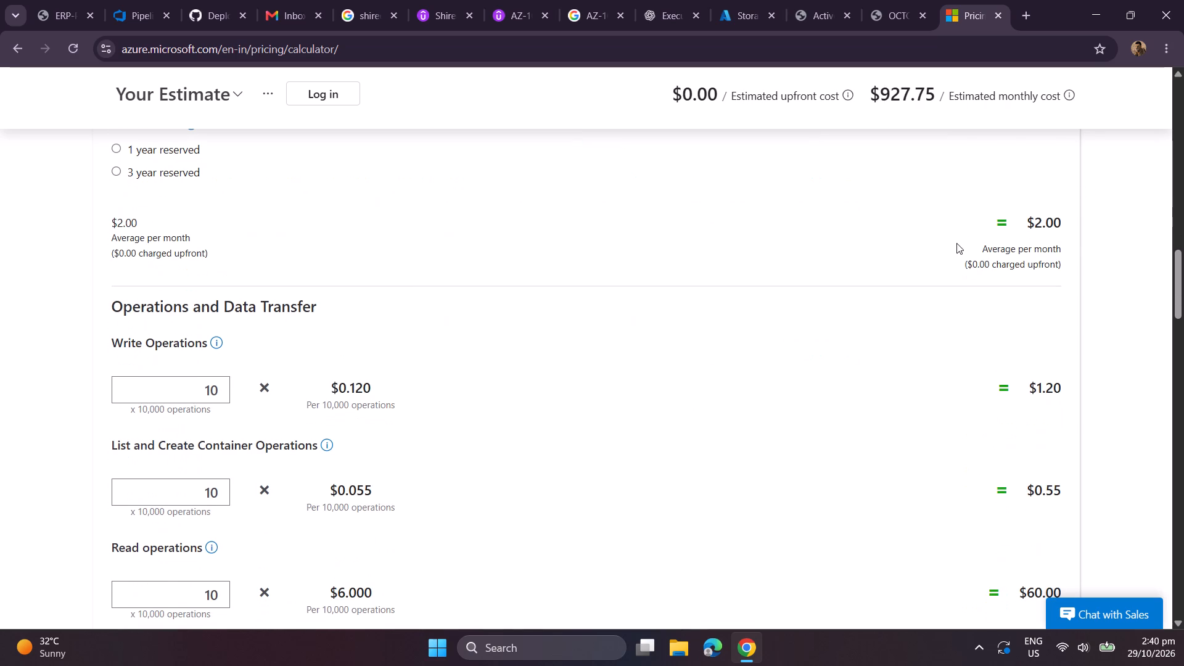
pyautogui.scroll(2, 563, 332)
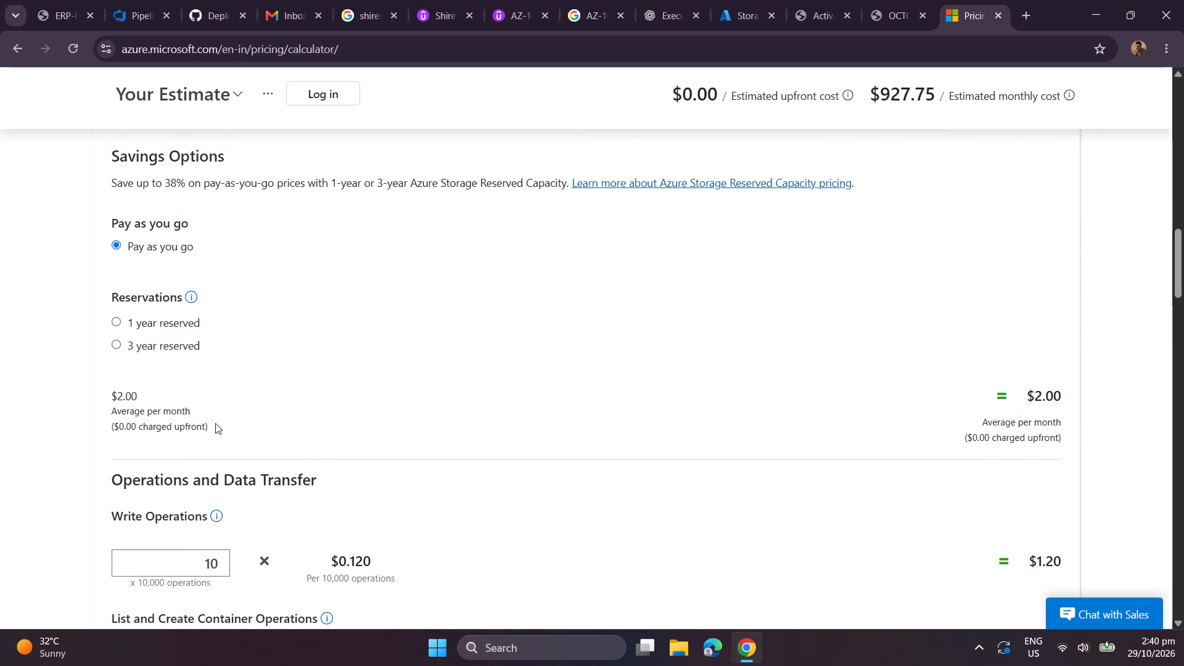
pyautogui.scroll(-1, 215, 423)
pyautogui.scroll(-2, 398, 395)
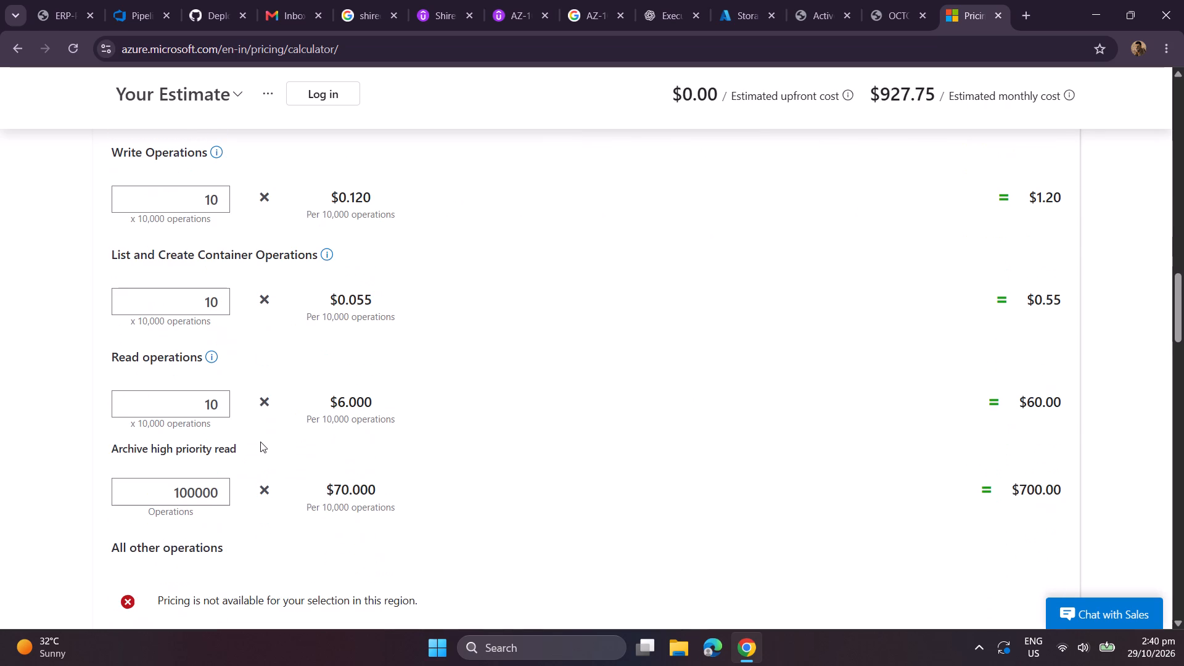
pyautogui.scroll(-1, 220, 514)
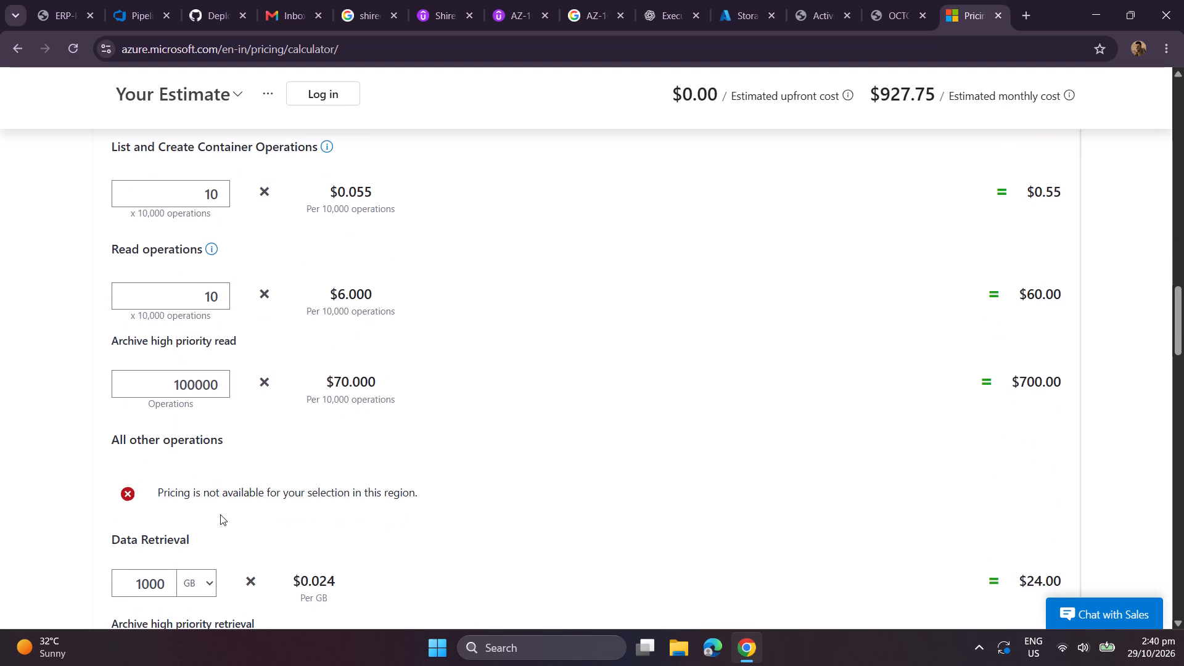
pyautogui.scroll(-2, 197, 508)
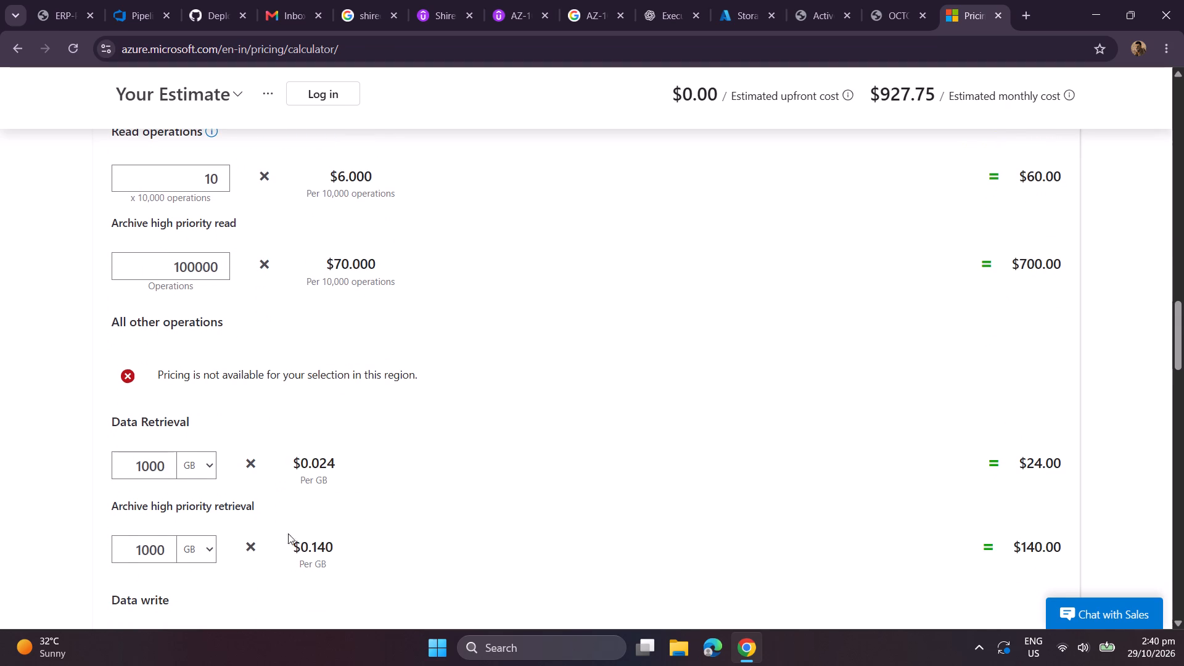
pyautogui.scroll(-3, 303, 527)
pyautogui.scroll(4, 258, 390)
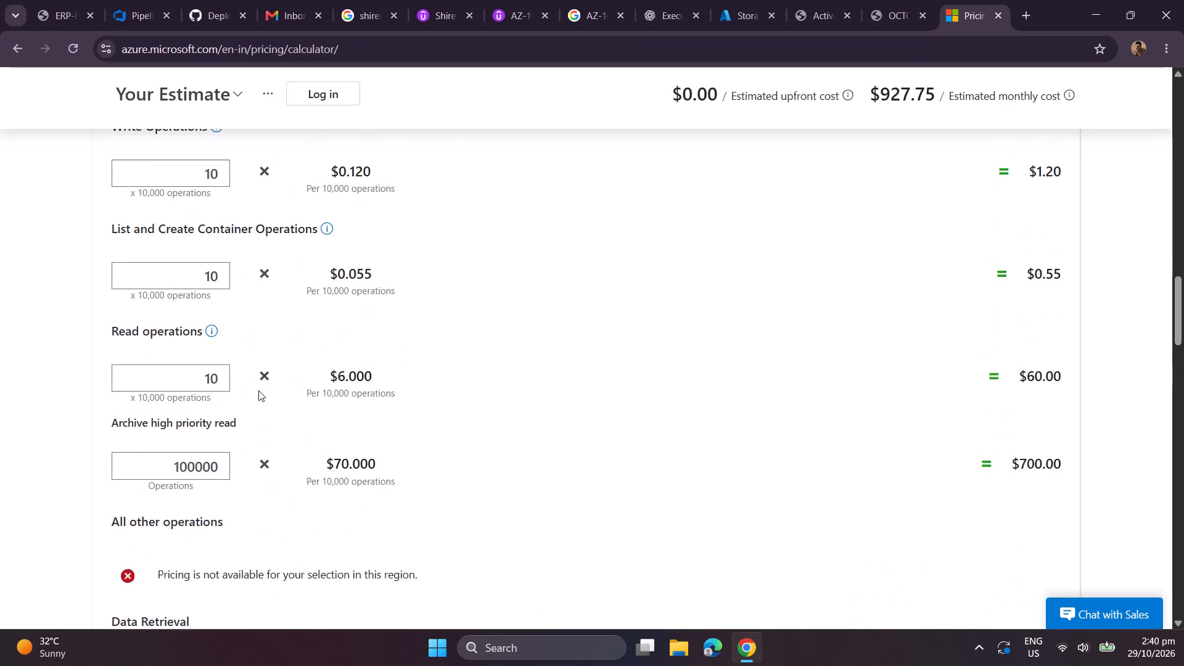
# Recheck the Archive tier's savings options, operation and high priority retrieval charges, and the upfront, monthly and annual costs.
pyautogui.scroll(2, 258, 390)
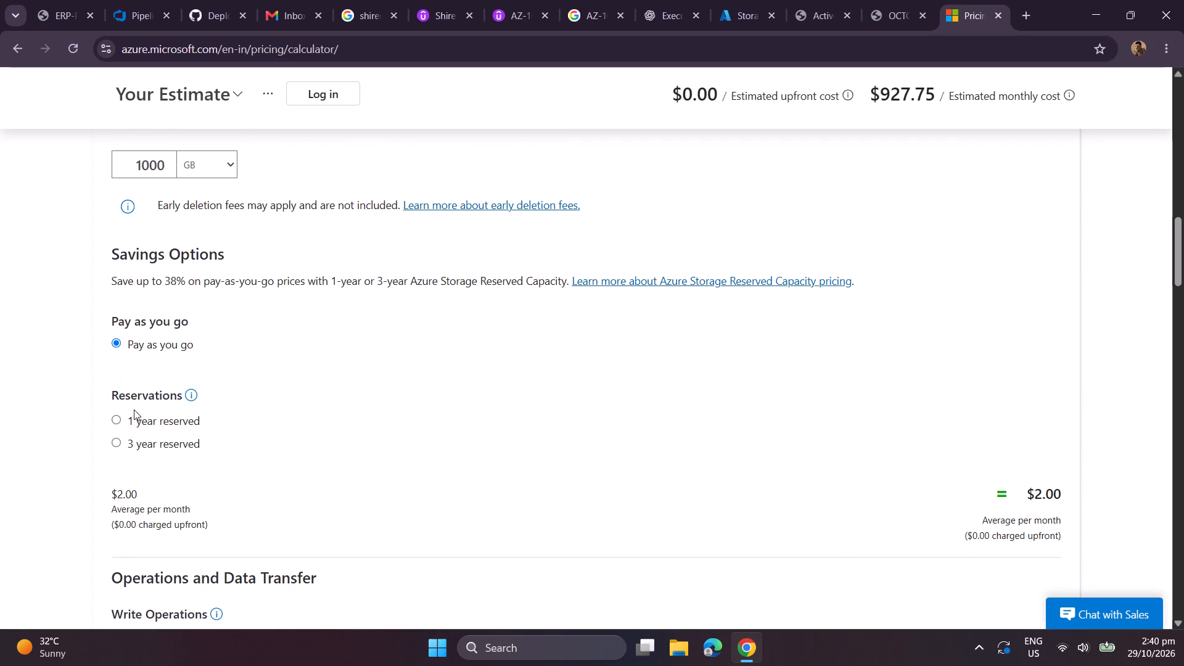
pyautogui.scroll(-1, 352, 412)
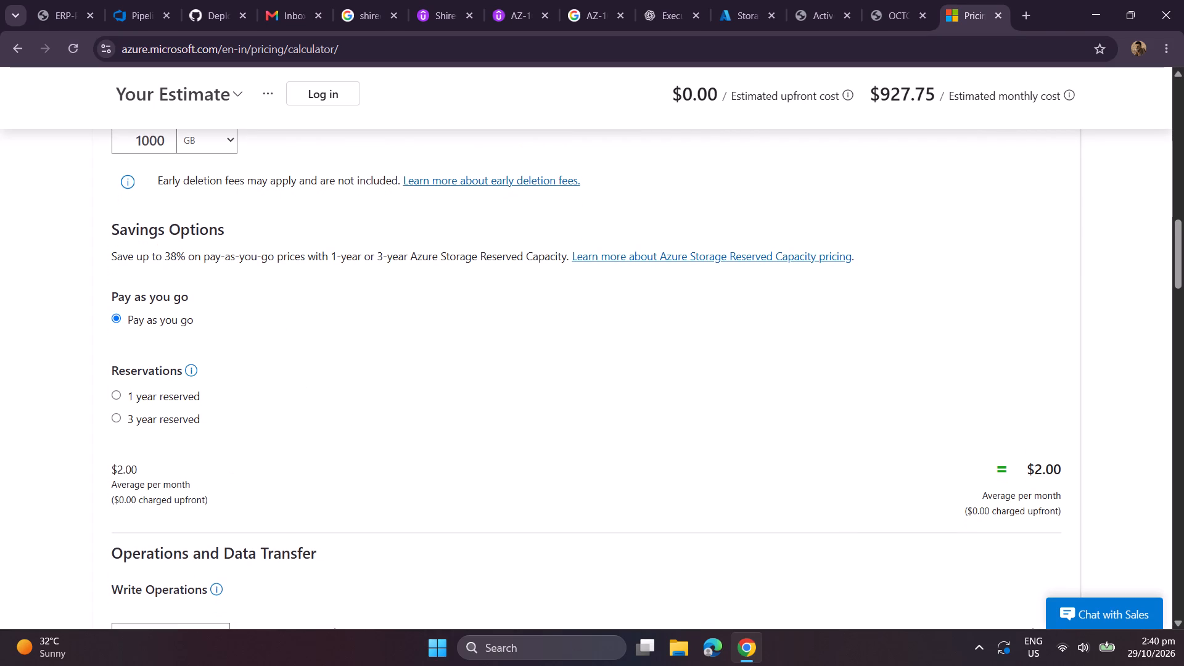
pyautogui.scroll(-2, 154, 512)
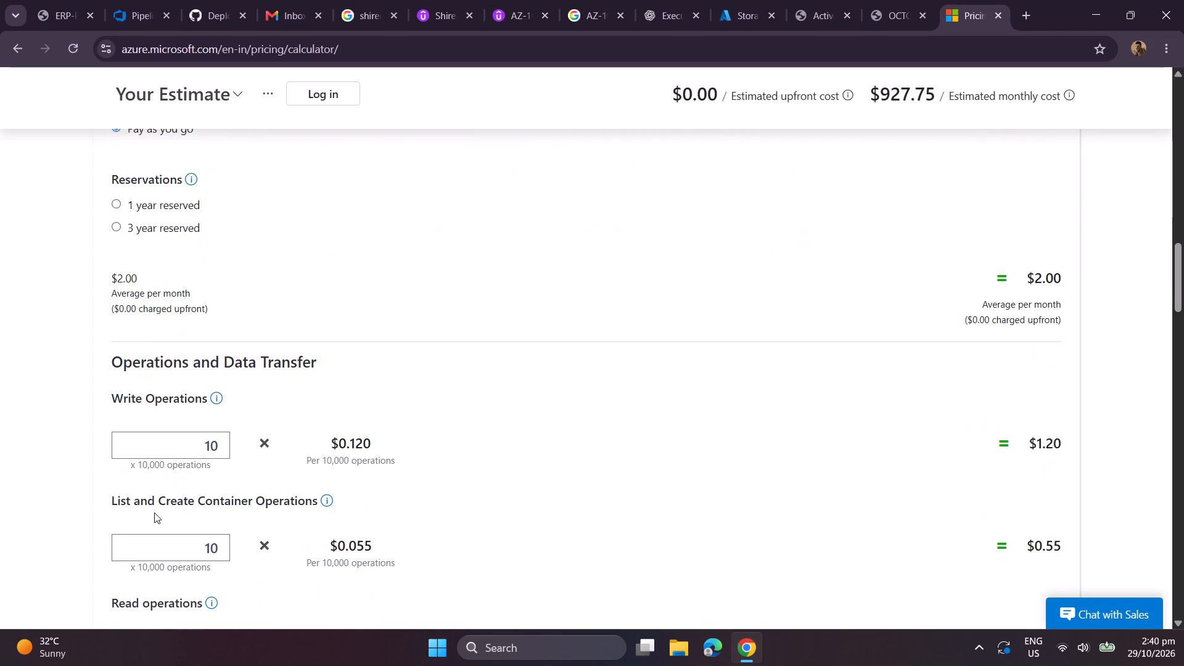
pyautogui.scroll(-4, 154, 512)
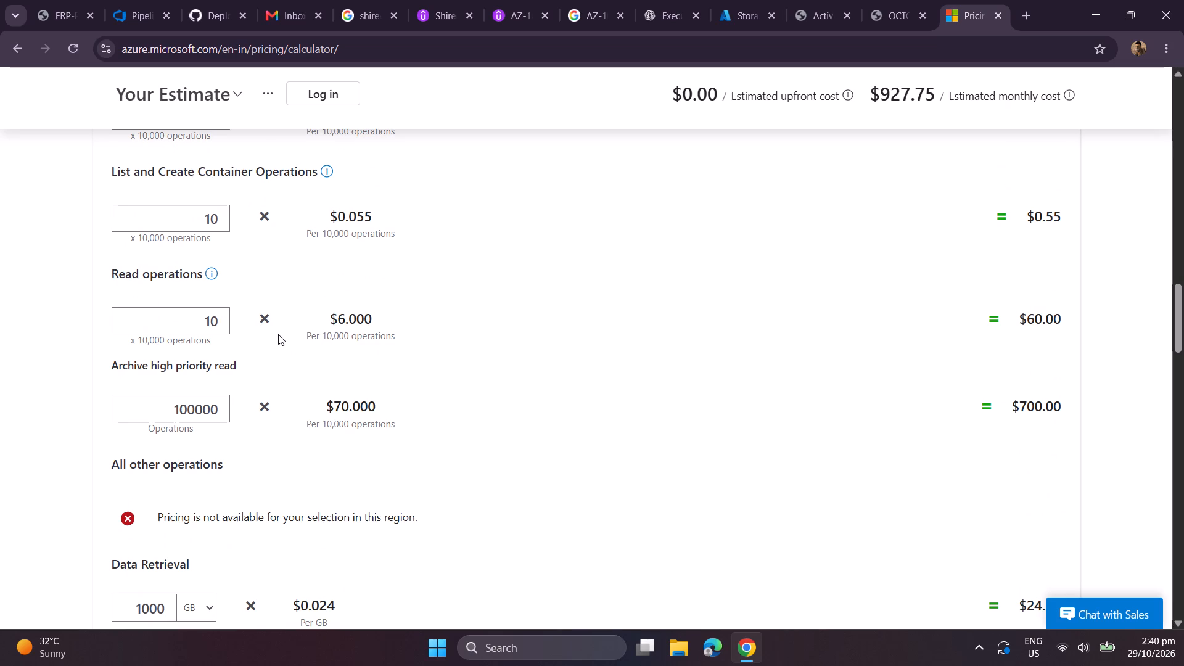
pyautogui.scroll(-1, 504, 407)
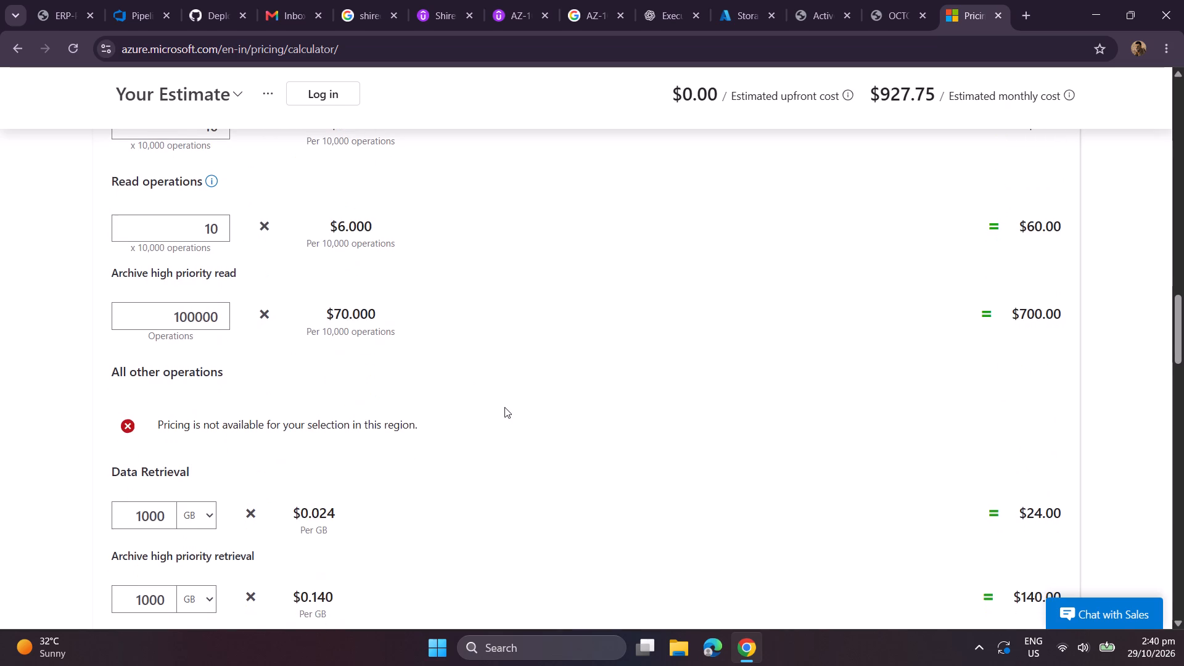
pyautogui.scroll(-4, 504, 407)
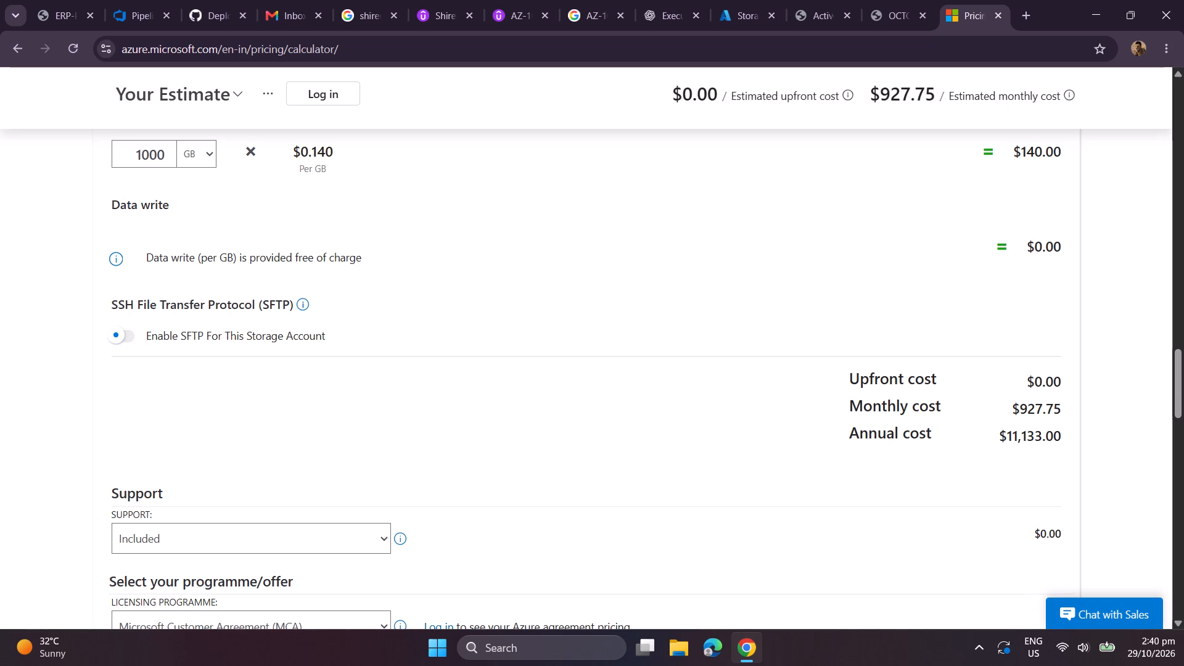
pyautogui.scroll(1, 519, 428)
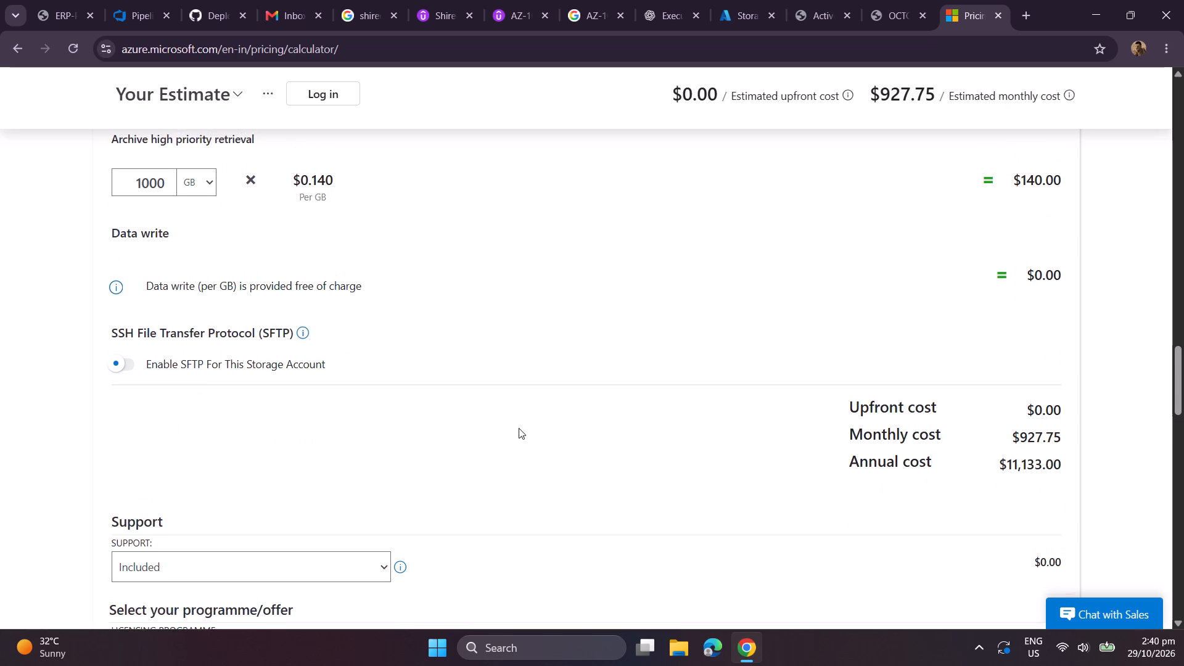
pyautogui.scroll(1, 519, 428)
pyautogui.scroll(1, 195, 310)
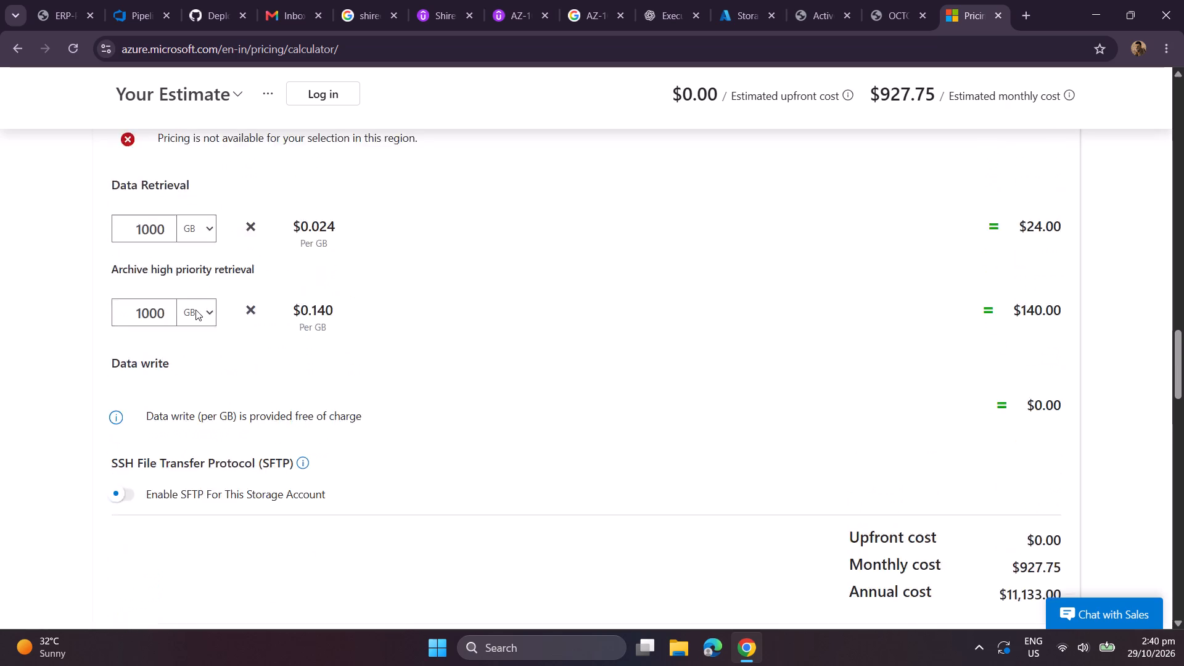
# Change the storage type of the Central India Storage Accounts estimate to File Storage.
pyautogui.scroll(6, 195, 310)
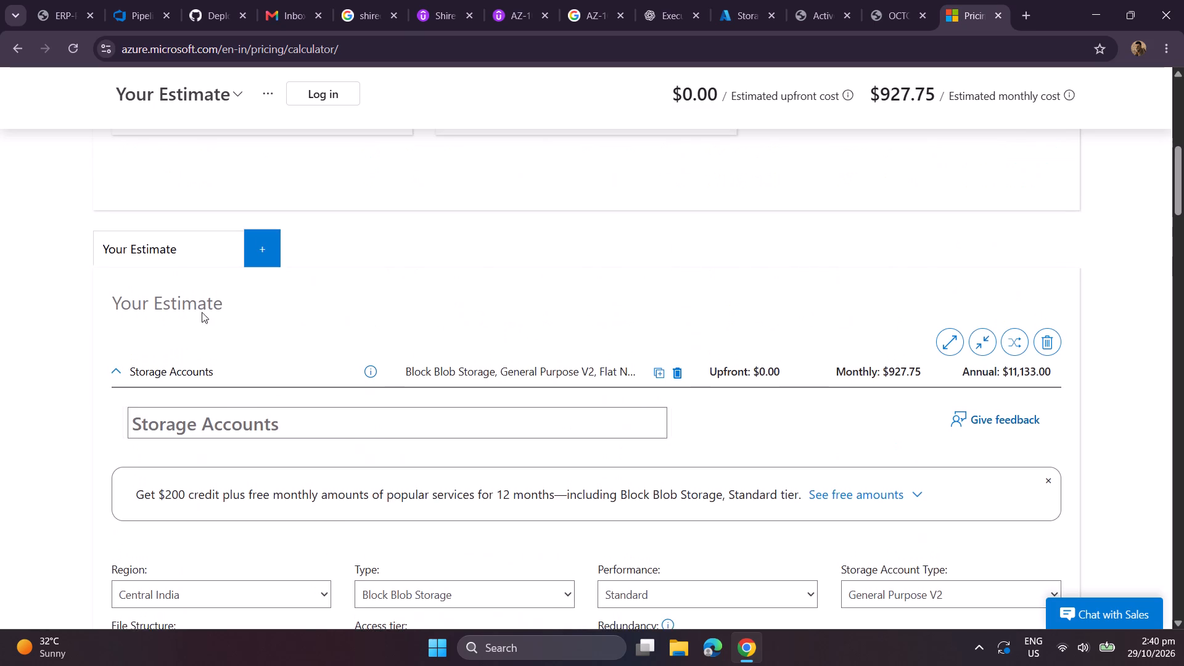
pyautogui.scroll(-1, 390, 457)
pyautogui.click(481, 514)
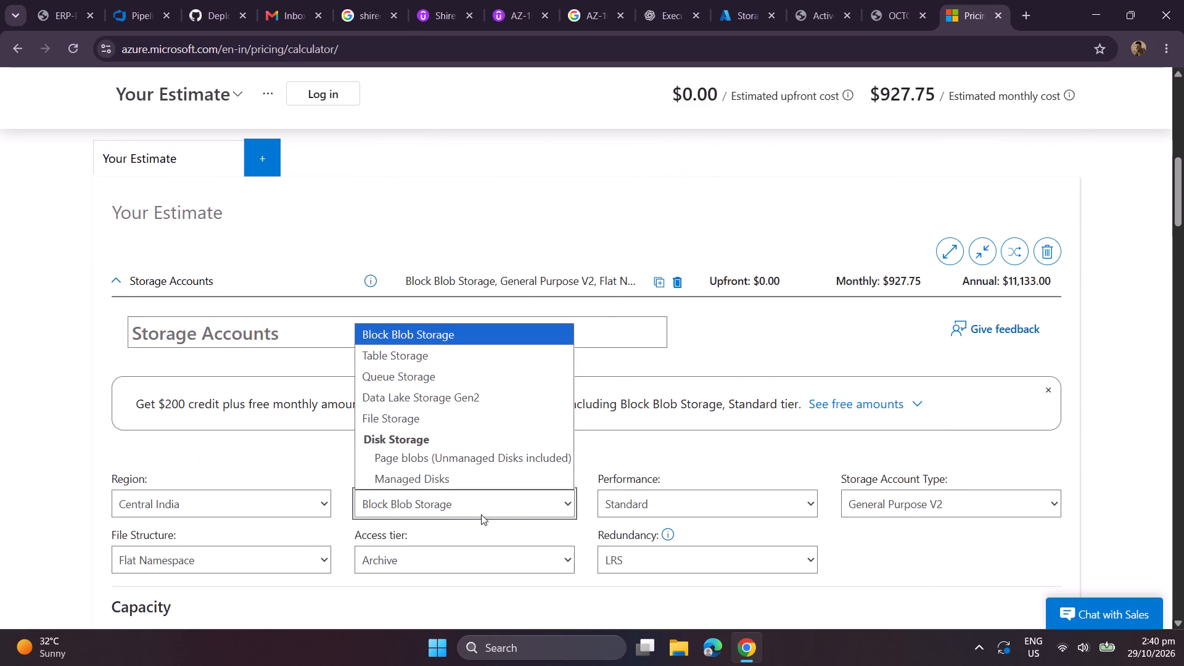
pyautogui.scroll(-1, 527, 457)
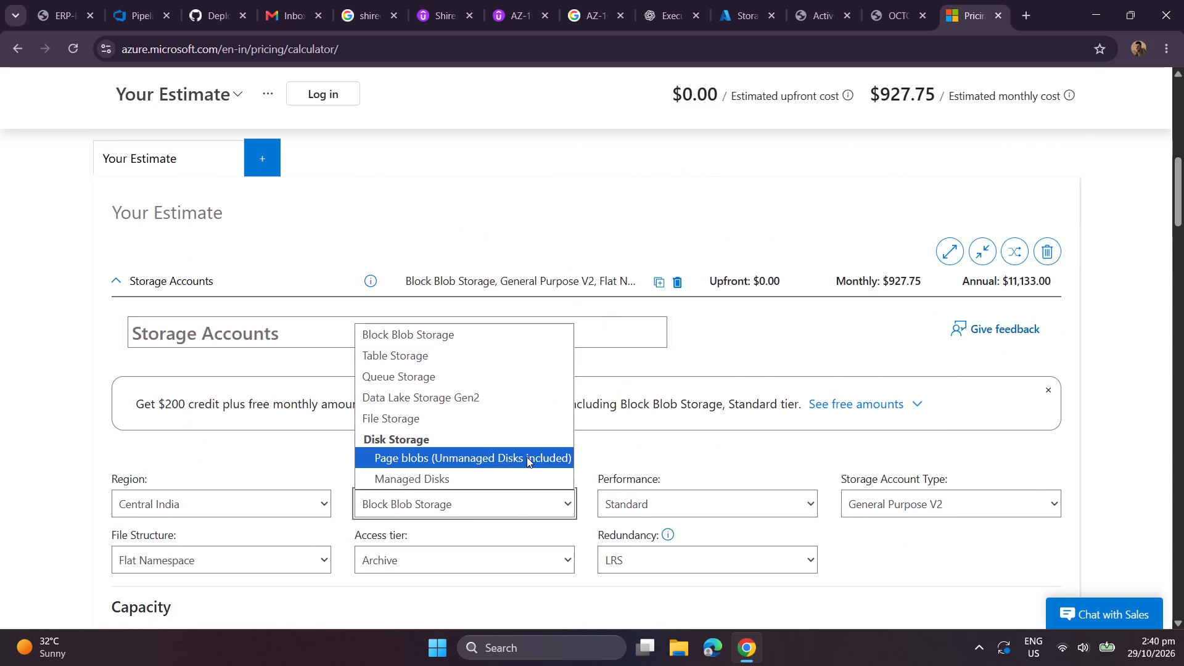
pyautogui.click(424, 418)
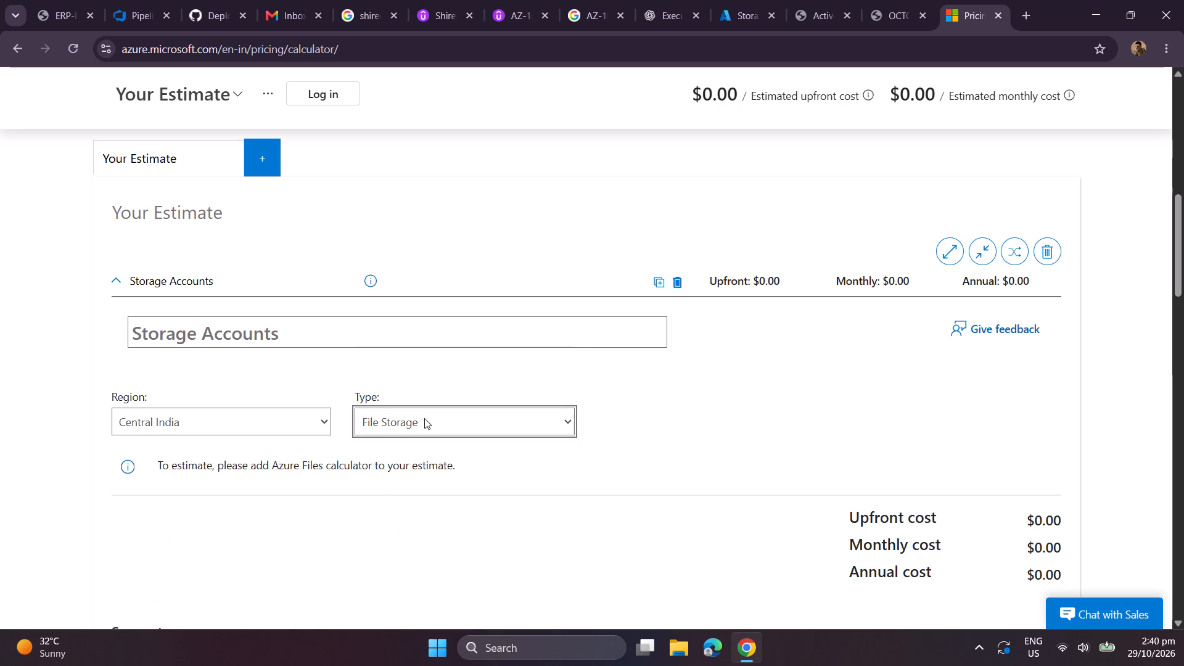
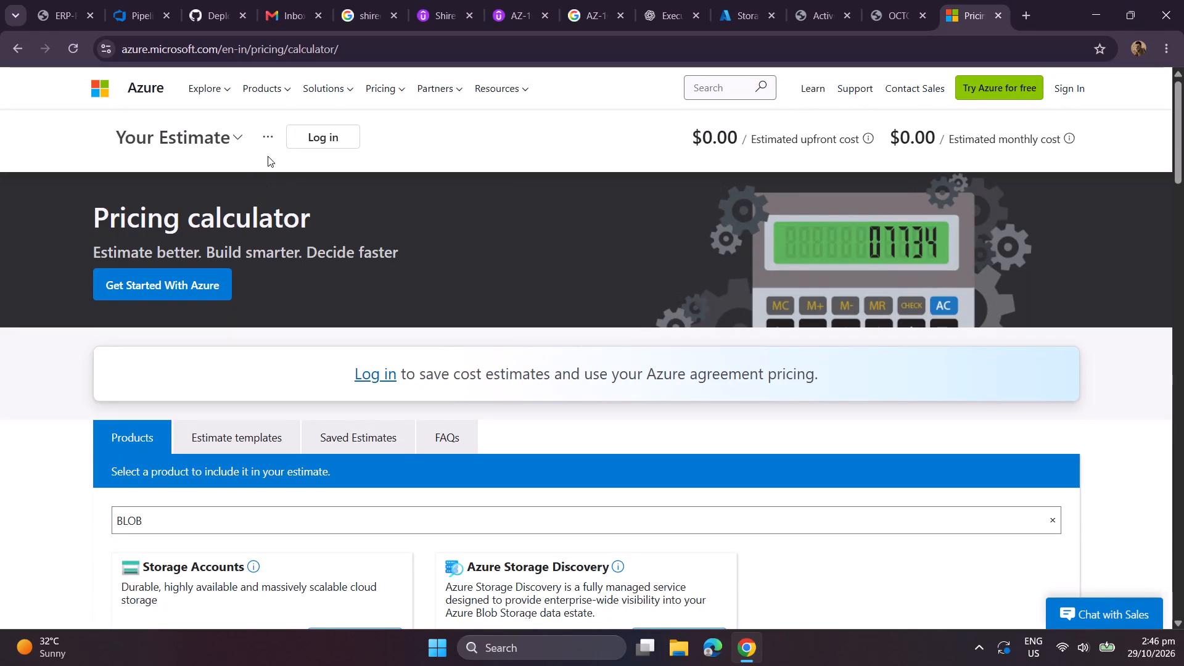
# Switch to the Azure portal and examine the Blob Storage summary in Storage center.
pyautogui.click(731, 15)
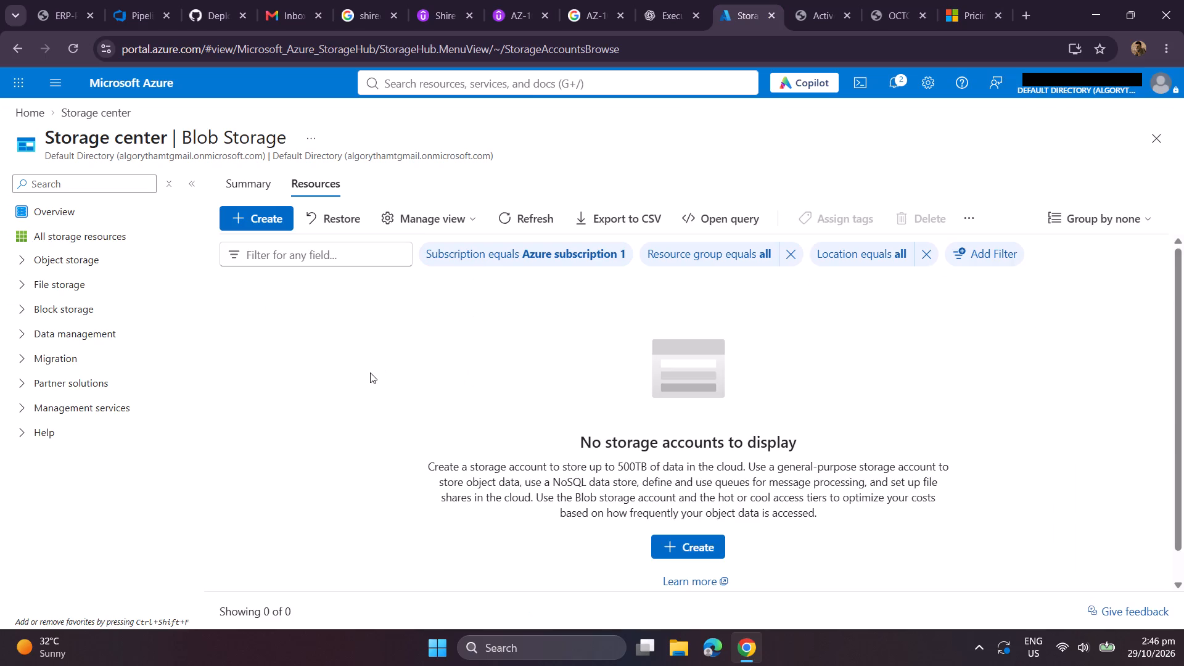
pyautogui.click(55, 269)
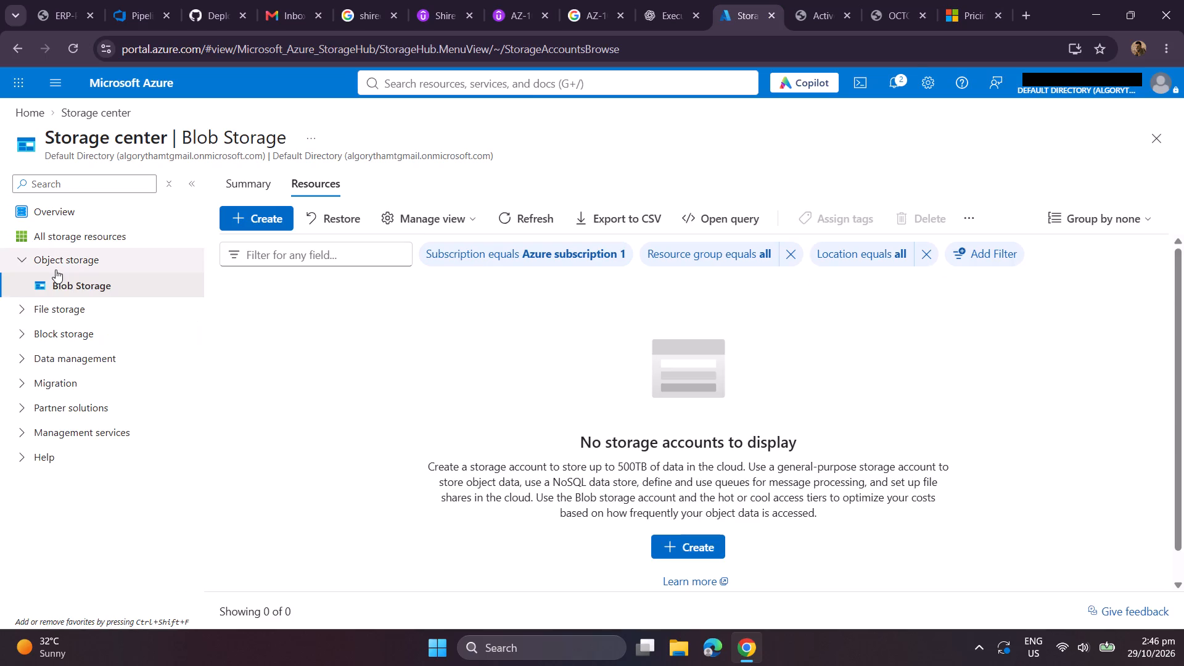
pyautogui.click(55, 269)
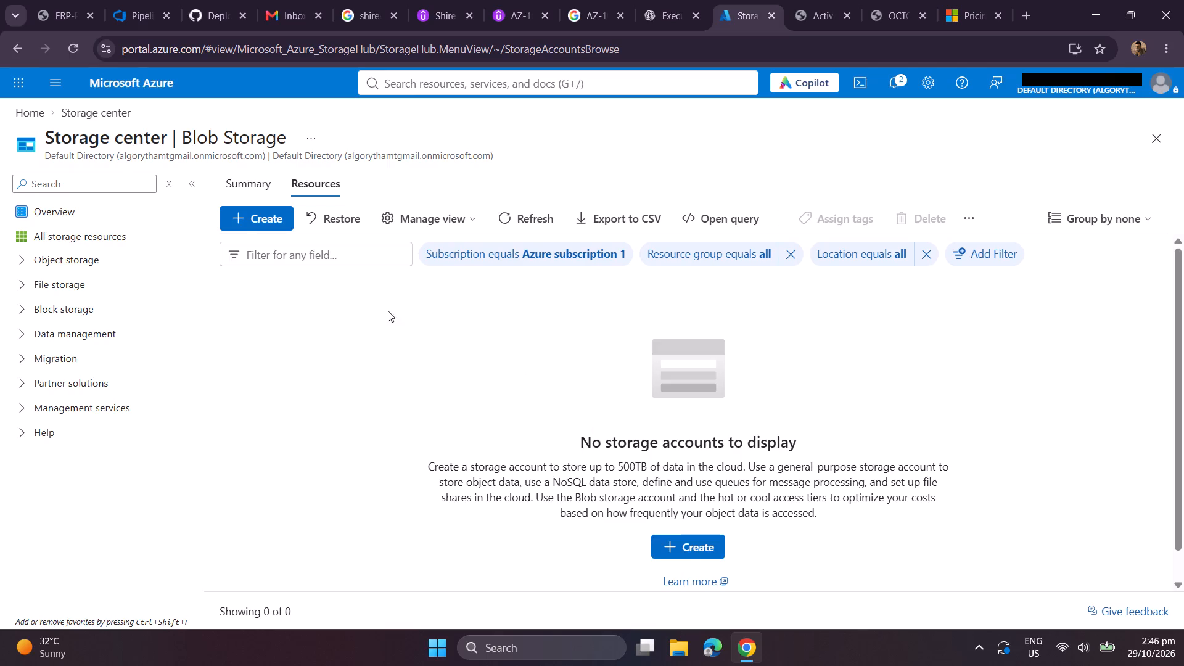
pyautogui.click(243, 187)
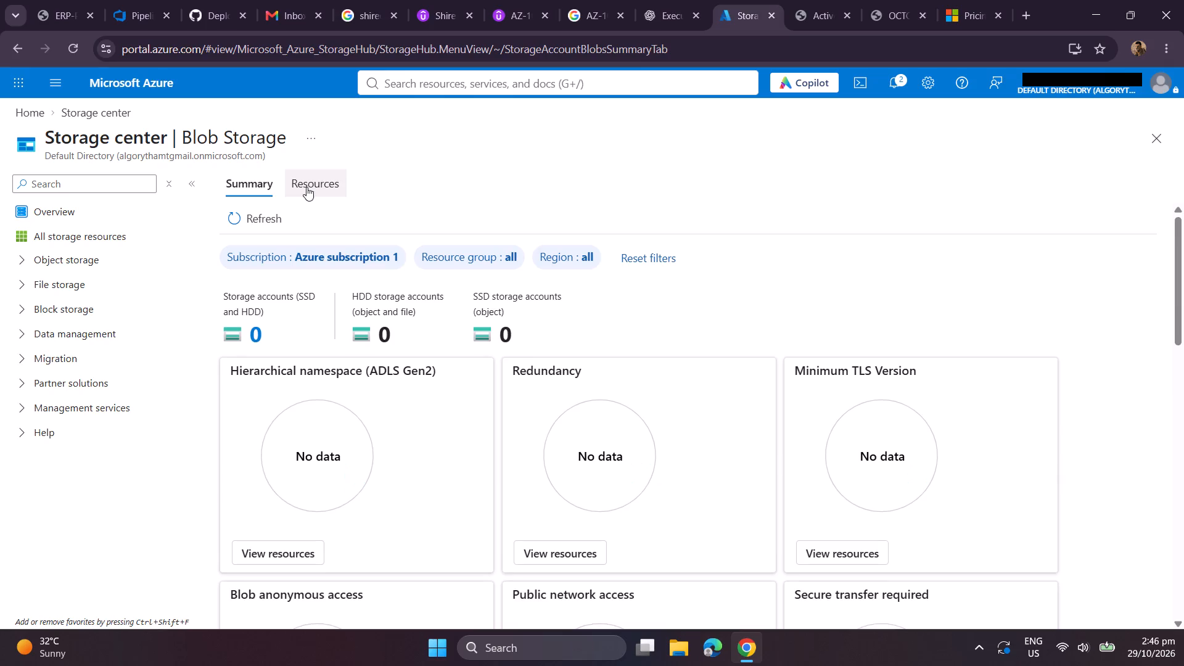
pyautogui.scroll(-2, 228, 458)
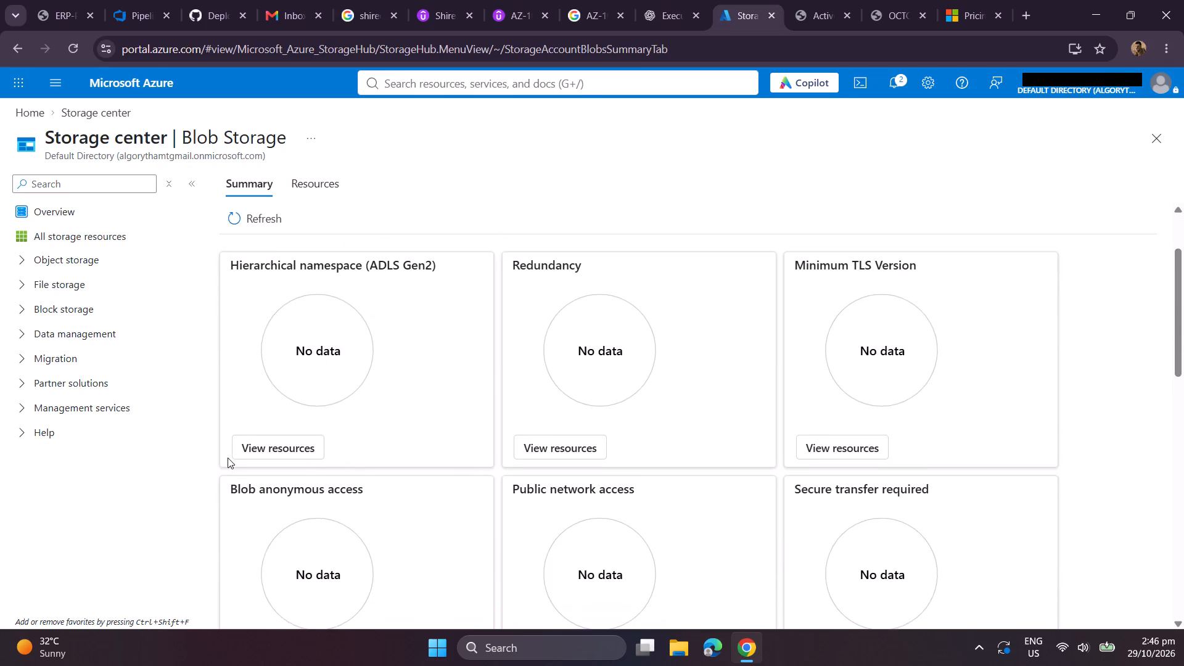
pyautogui.scroll(3, 228, 458)
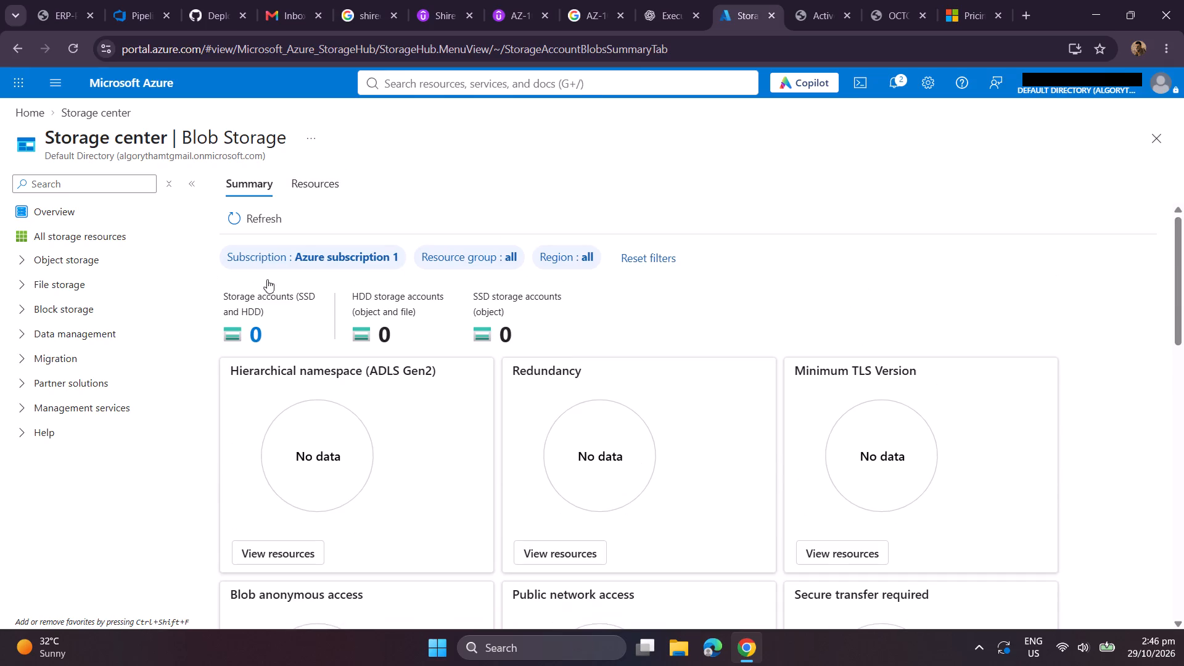
# Start a new storage account from the Blob Storage resources and assign it to the rgdatatest resource group.
pyautogui.click(321, 188)
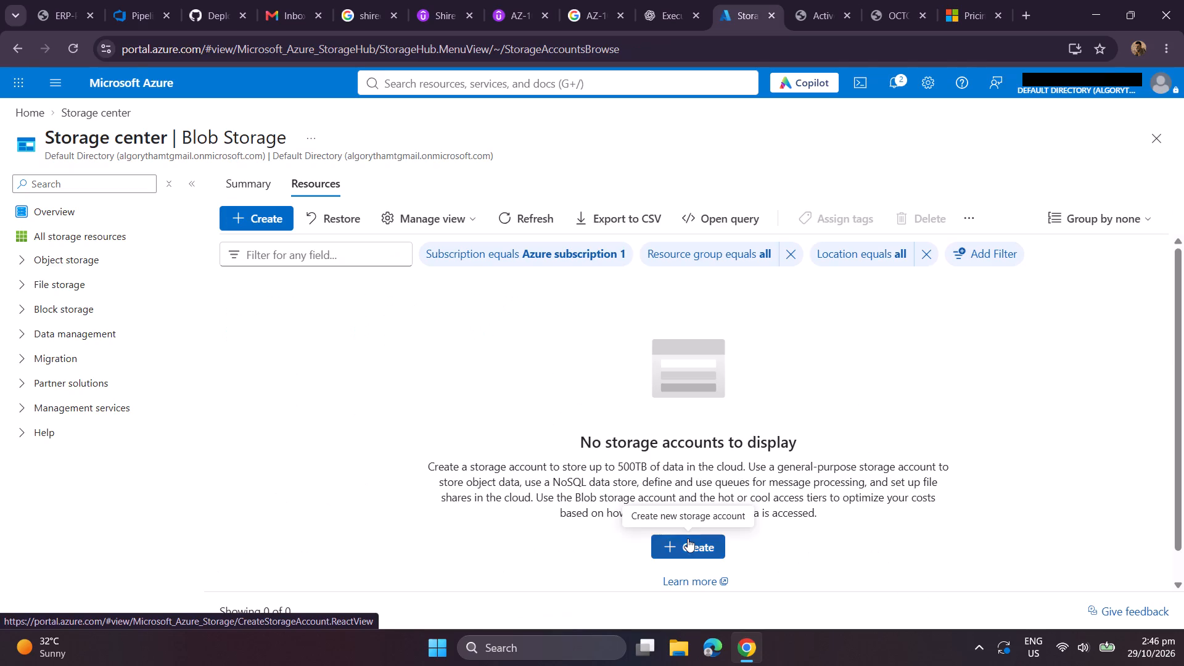
pyautogui.click(688, 538)
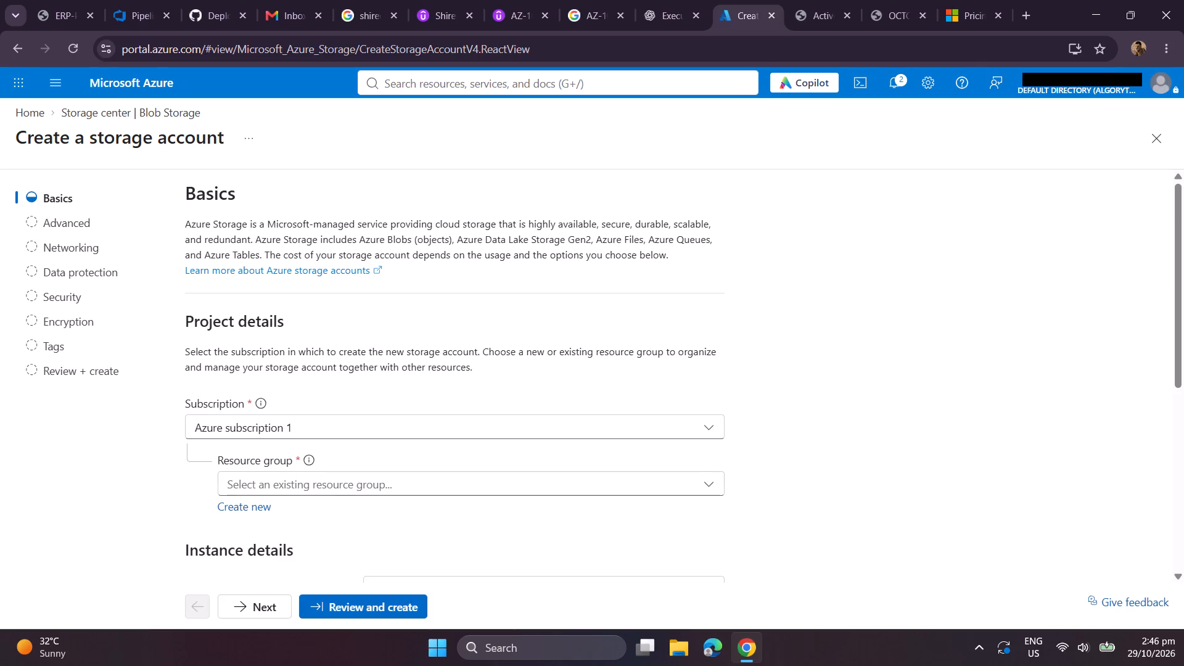
pyautogui.click(393, 485)
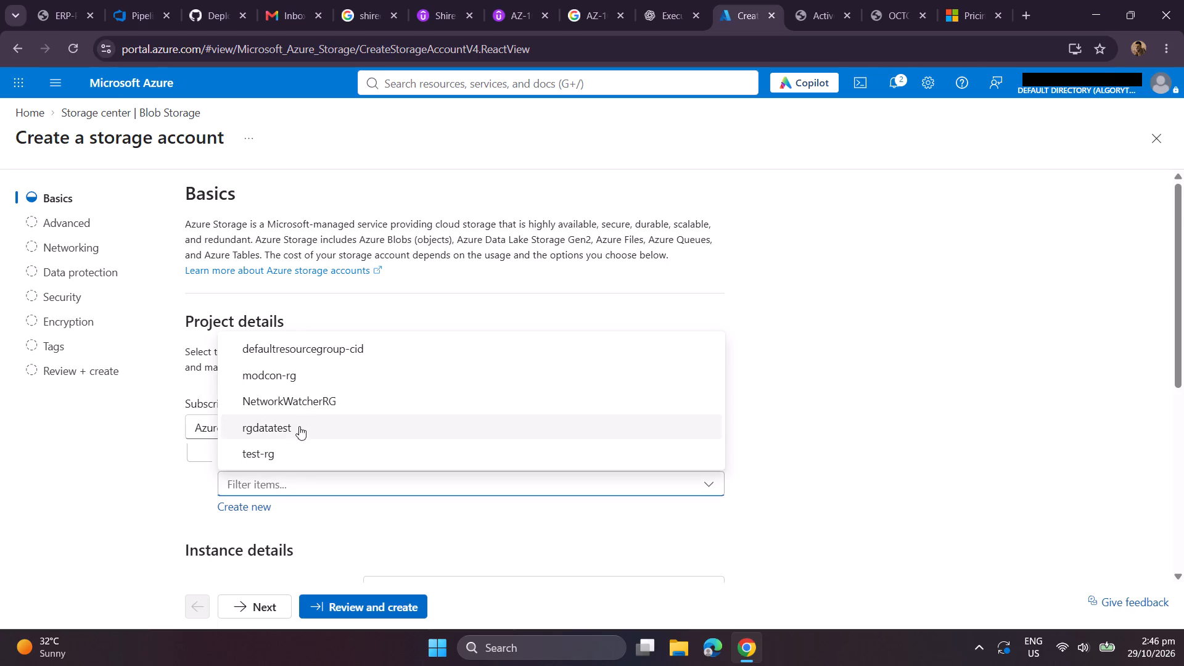
pyautogui.click(293, 430)
# Name the new storage account inputstorageaccount.
pyautogui.scroll(-2, 293, 430)
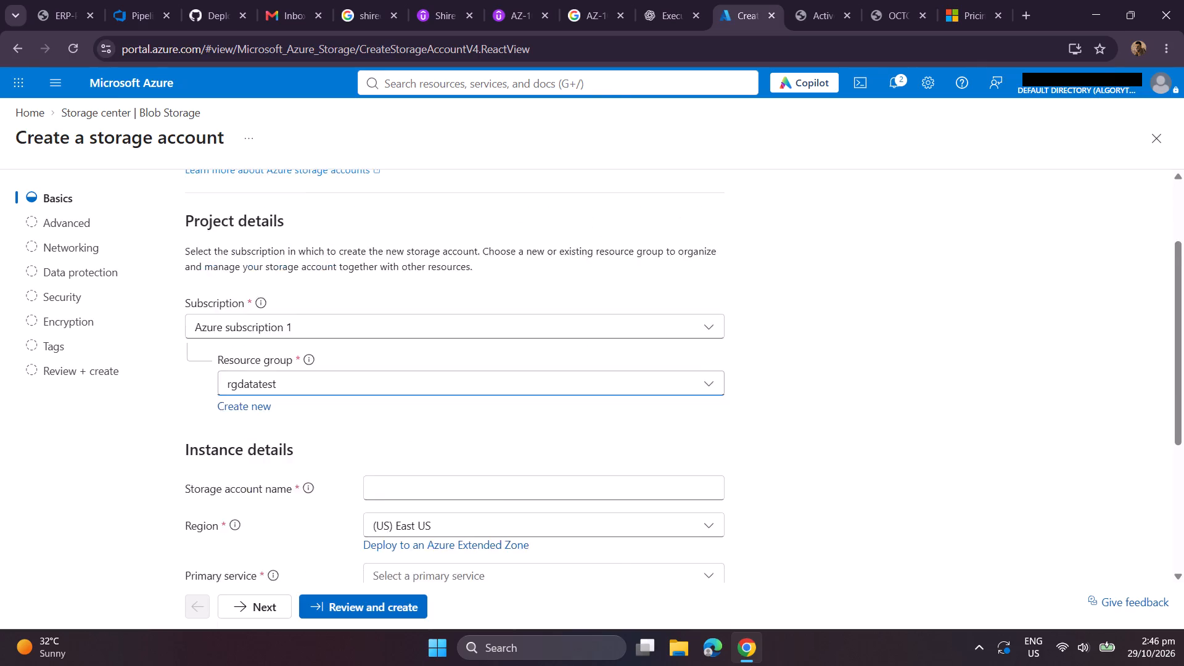
pyautogui.click(416, 427)
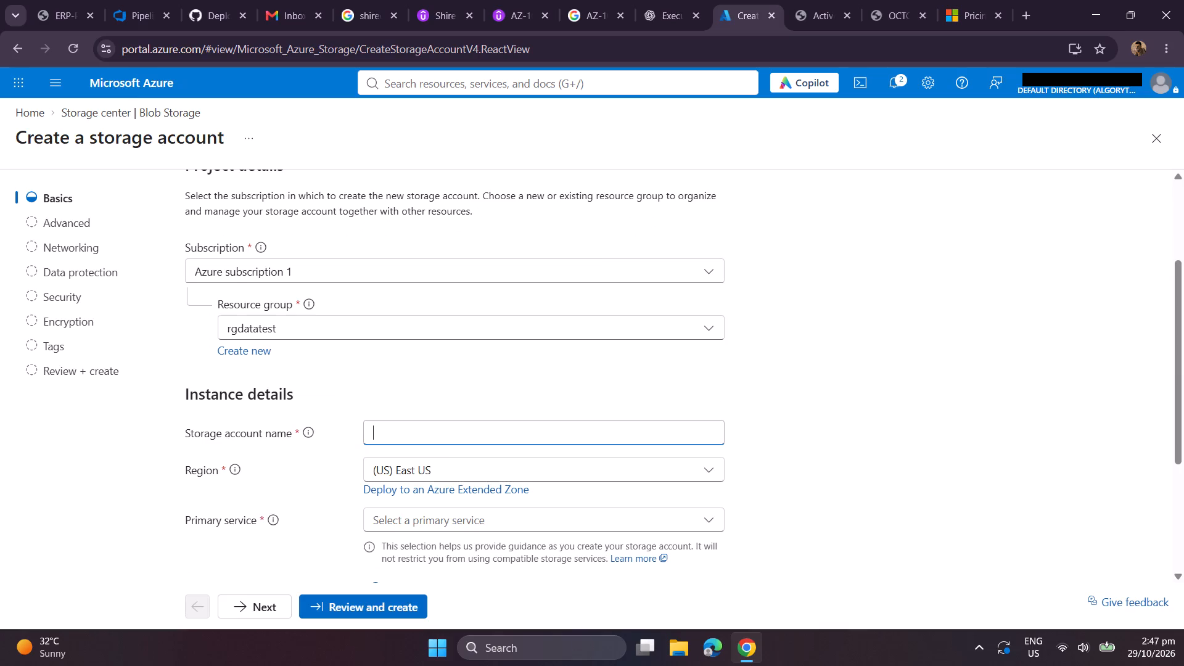
pyautogui.write('INPUT')
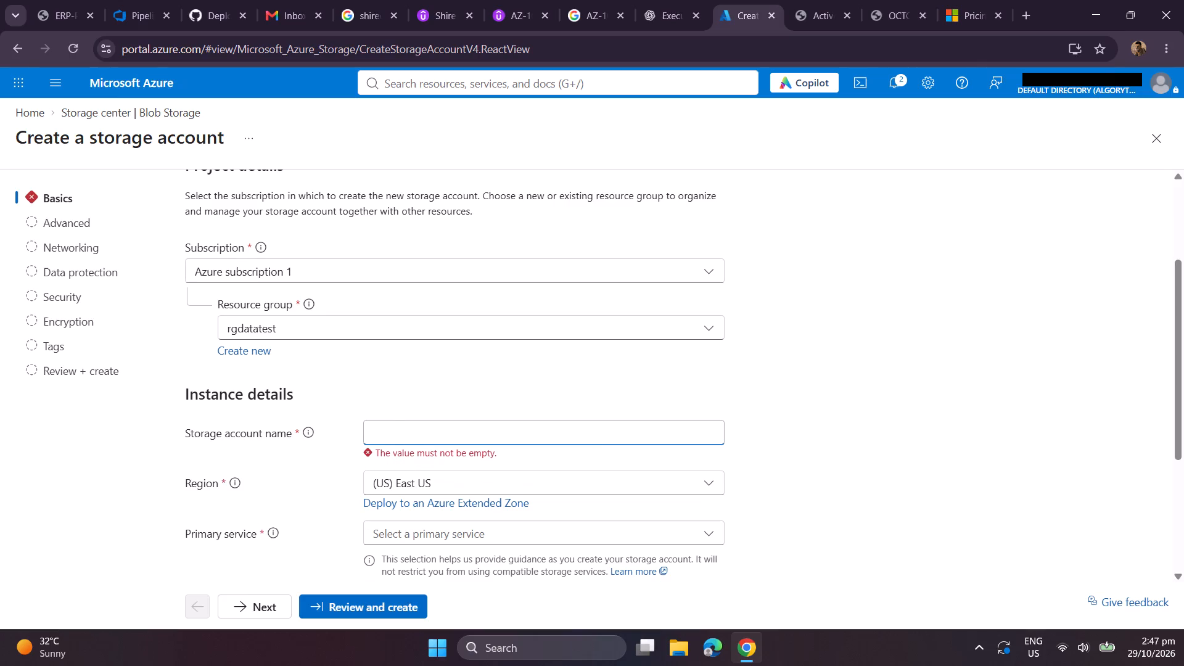
pyautogui.write('input')
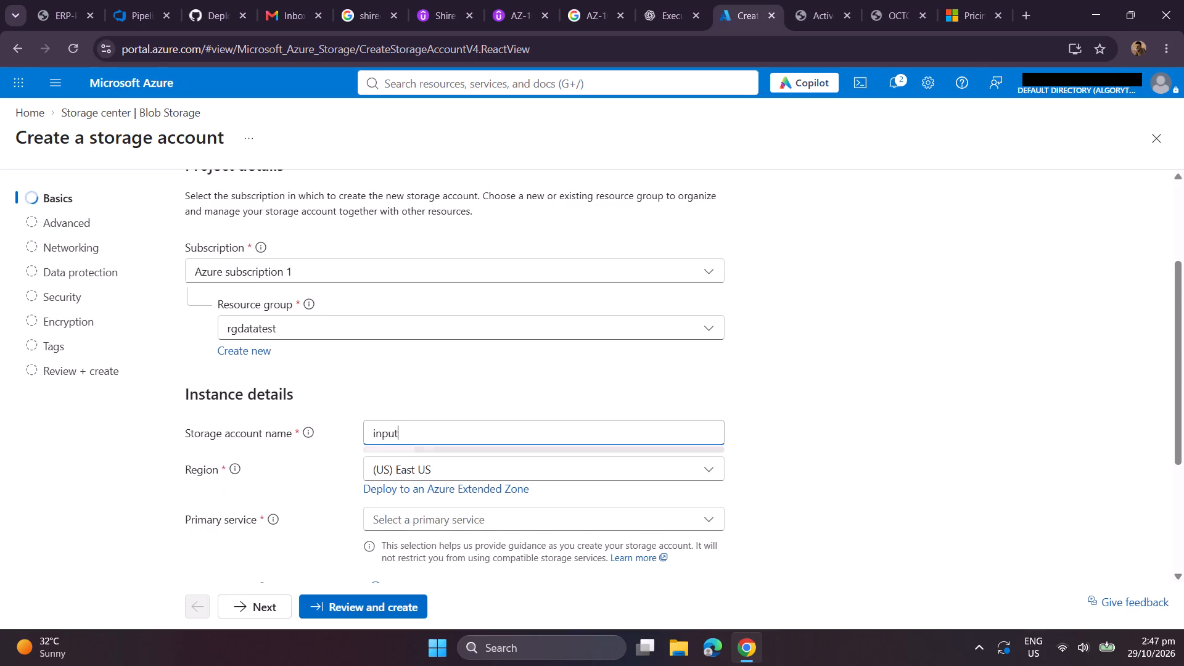
pyautogui.write('storage')
pyautogui.write('account')
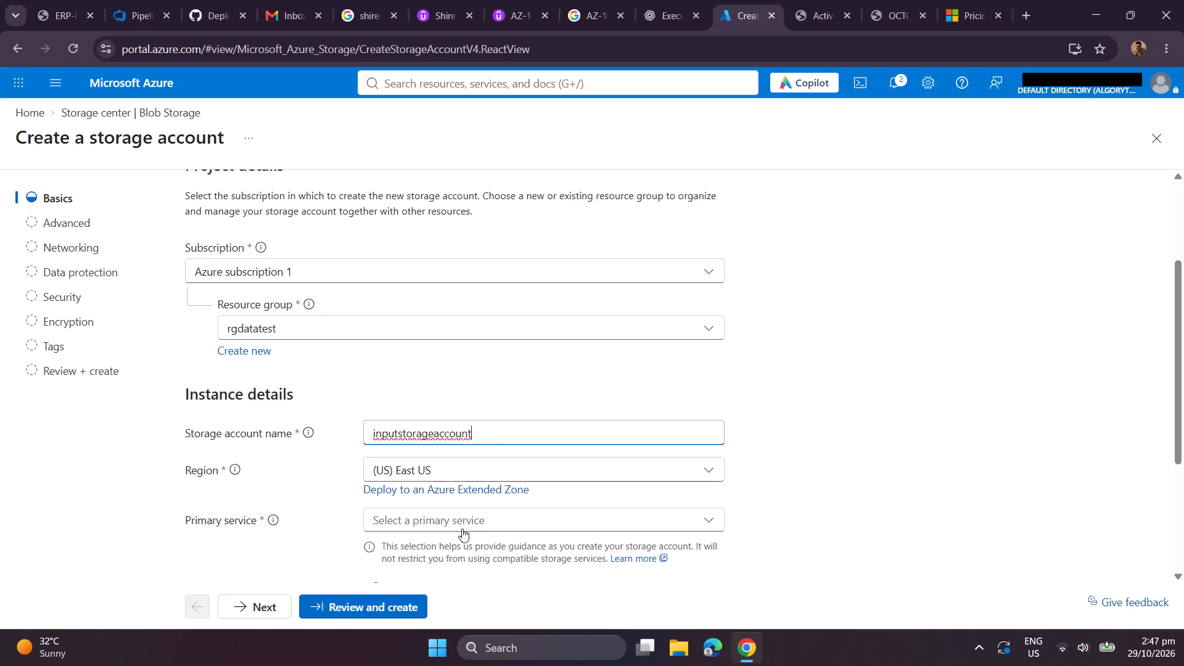
# Set the primary service to Azure Blob Storage or Azure Data Lake Storage and the primary workload to General purpose.
pyautogui.click(540, 519)
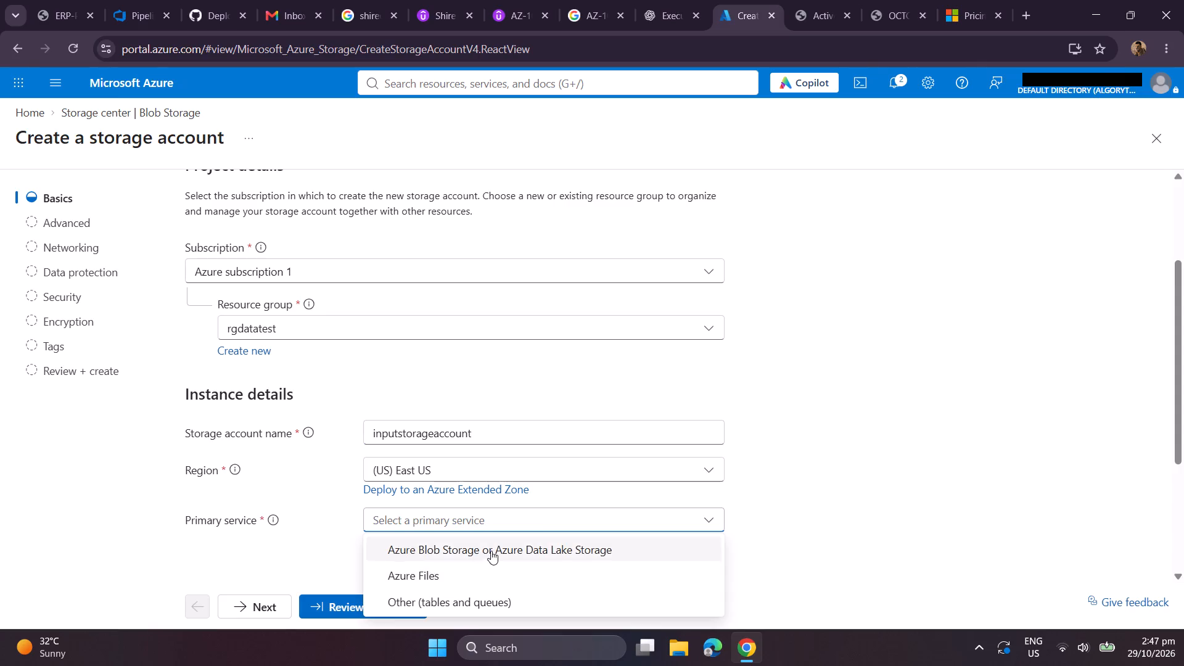
pyautogui.click(491, 551)
pyautogui.scroll(-2, 318, 550)
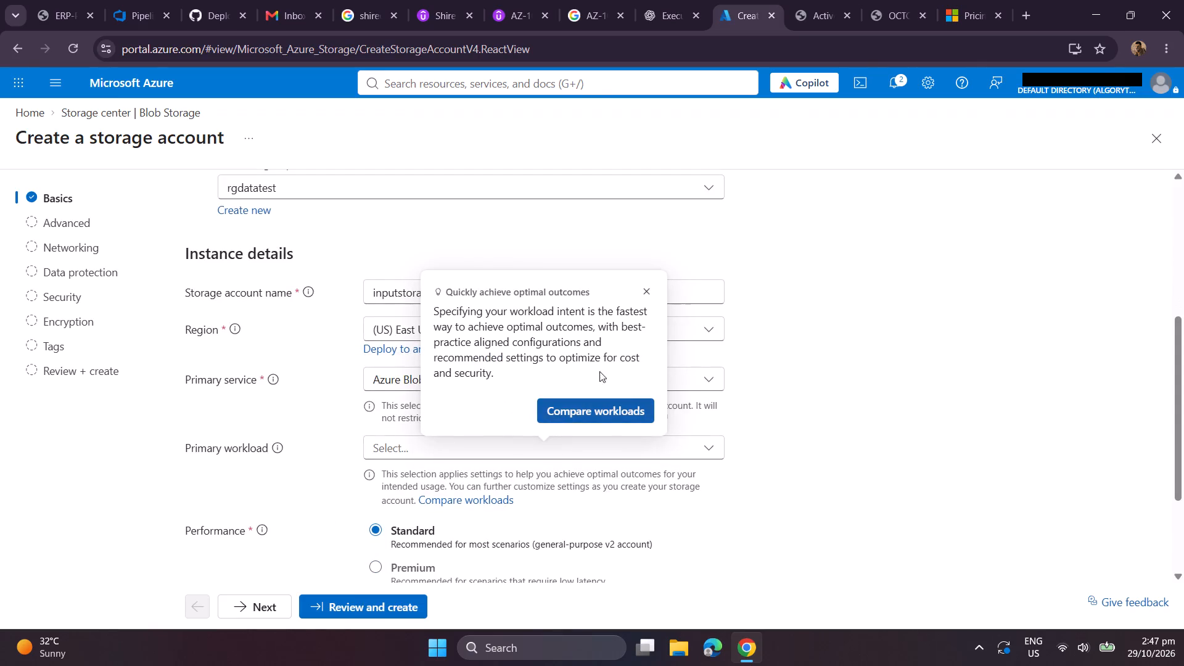
pyautogui.click(644, 294)
pyautogui.click(535, 445)
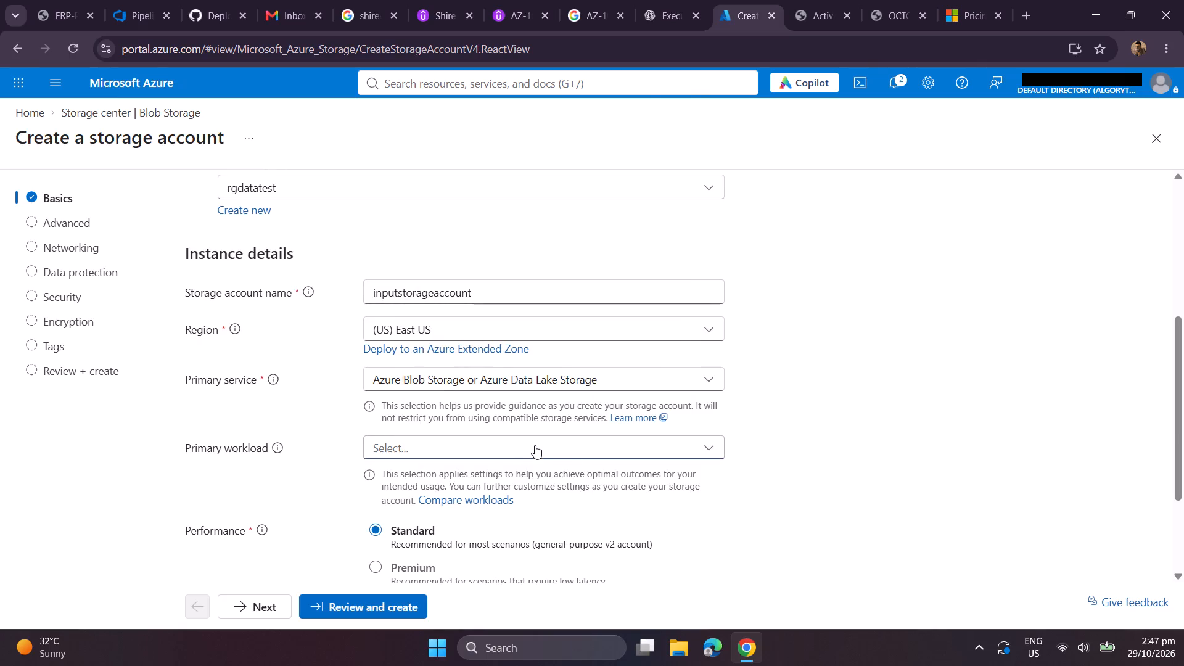
pyautogui.scroll(-2, 945, 467)
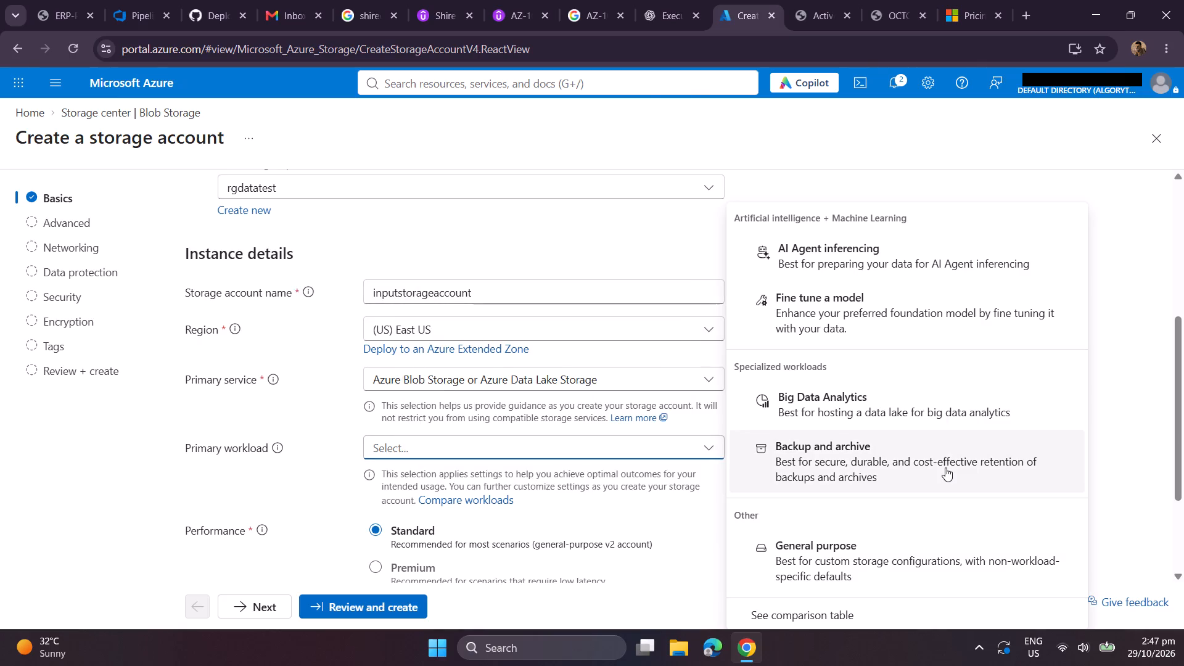
pyautogui.click(874, 575)
# Enable hierarchical namespace for Azure Blob Storage in the storage account's Advanced settings.
pyautogui.scroll(-2, 524, 471)
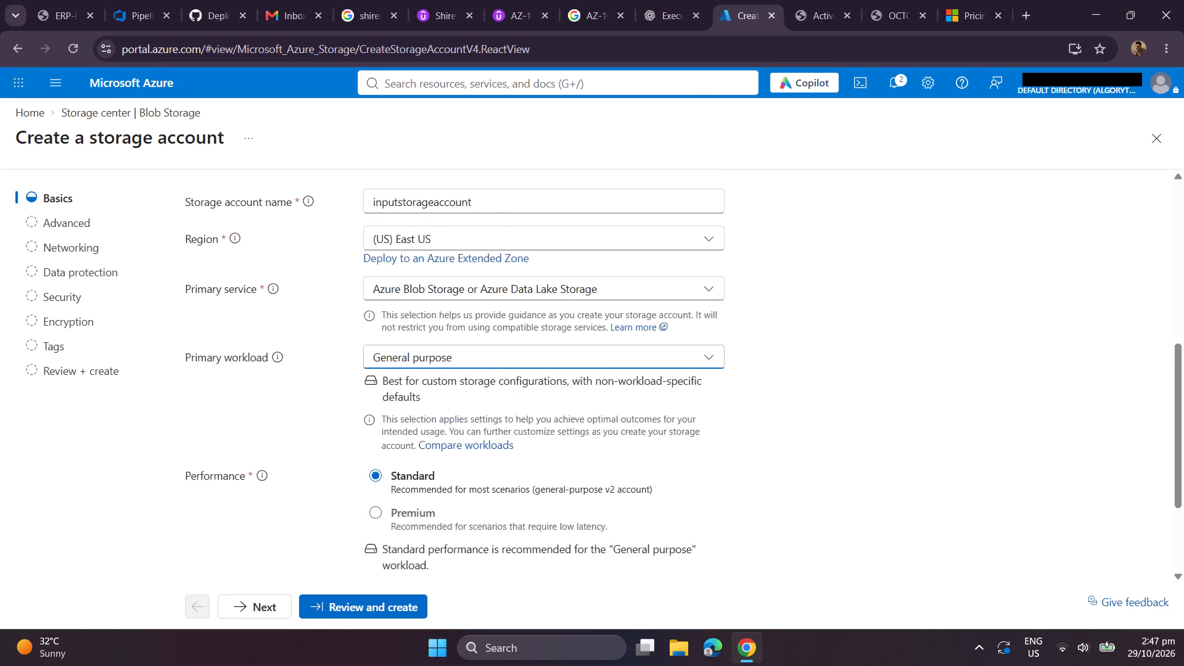
pyautogui.scroll(-1, 348, 523)
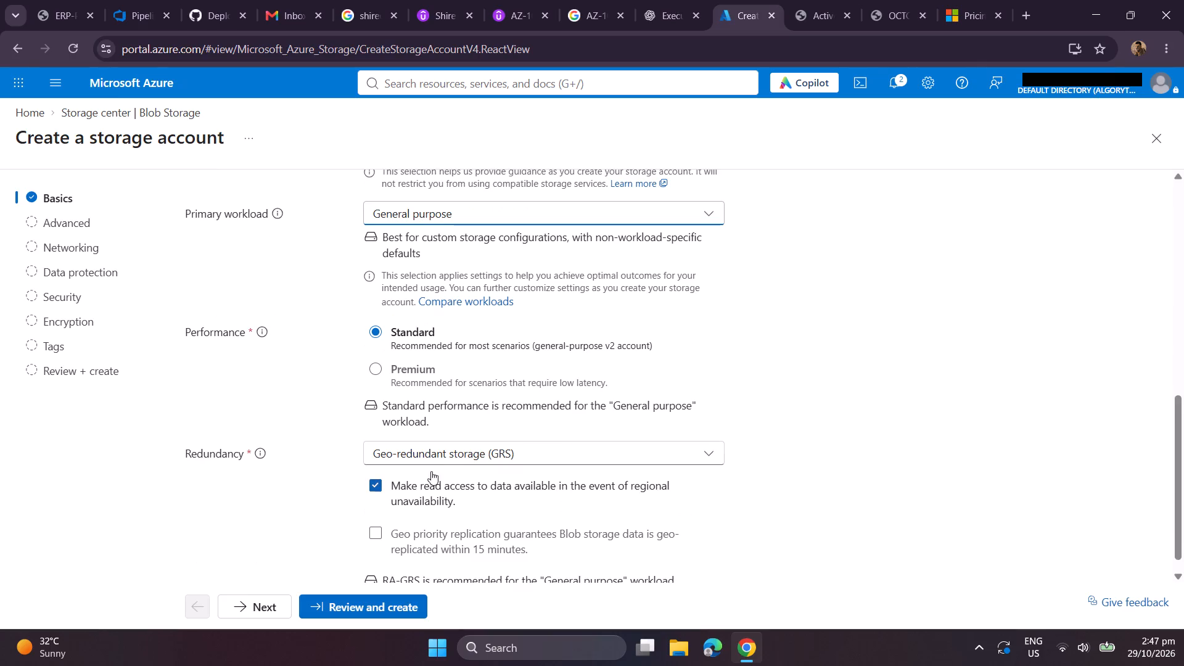
pyautogui.scroll(-2, 457, 470)
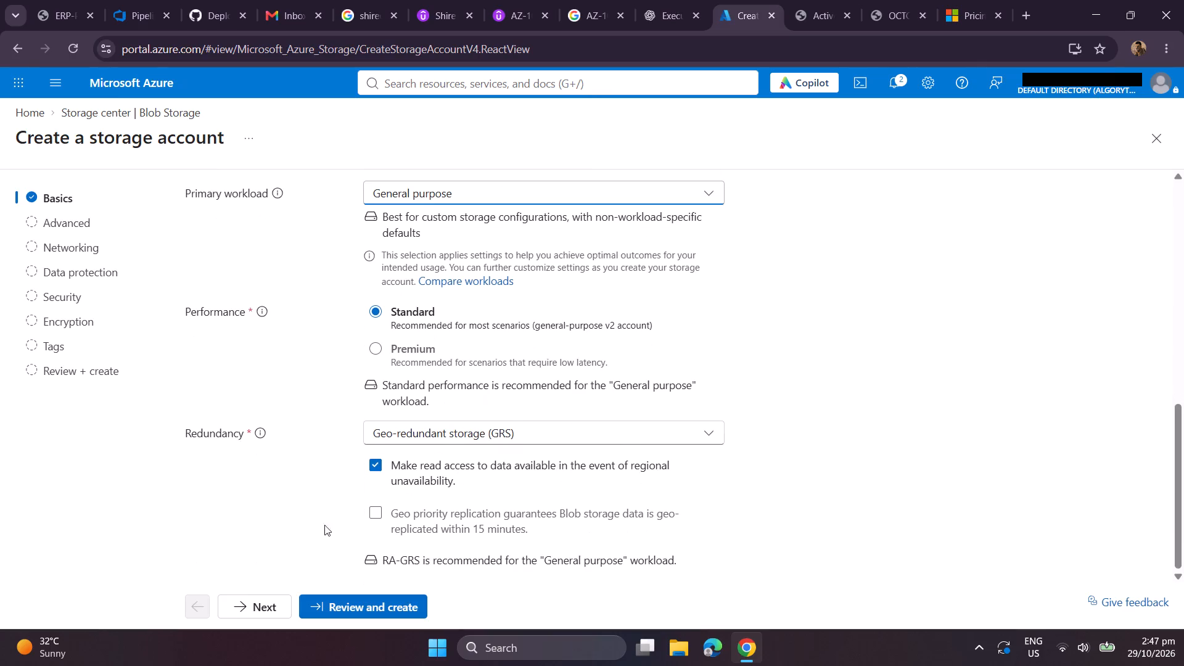
pyautogui.scroll(-1, 484, 543)
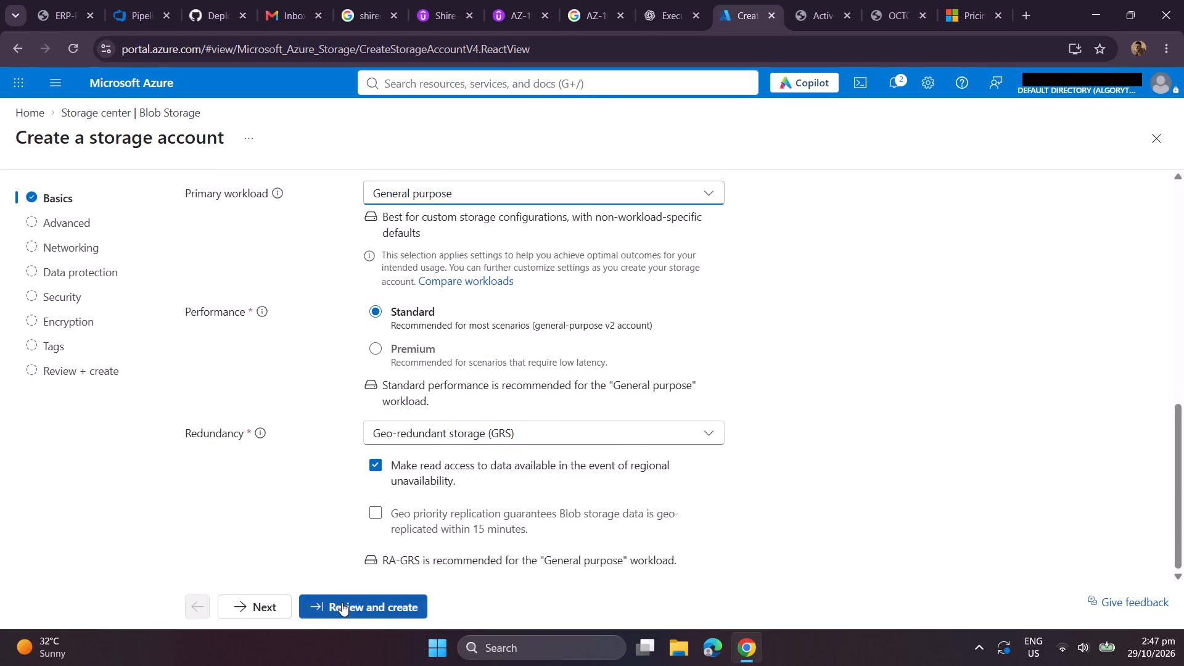
pyautogui.click(55, 224)
pyautogui.scroll(7, 232, 252)
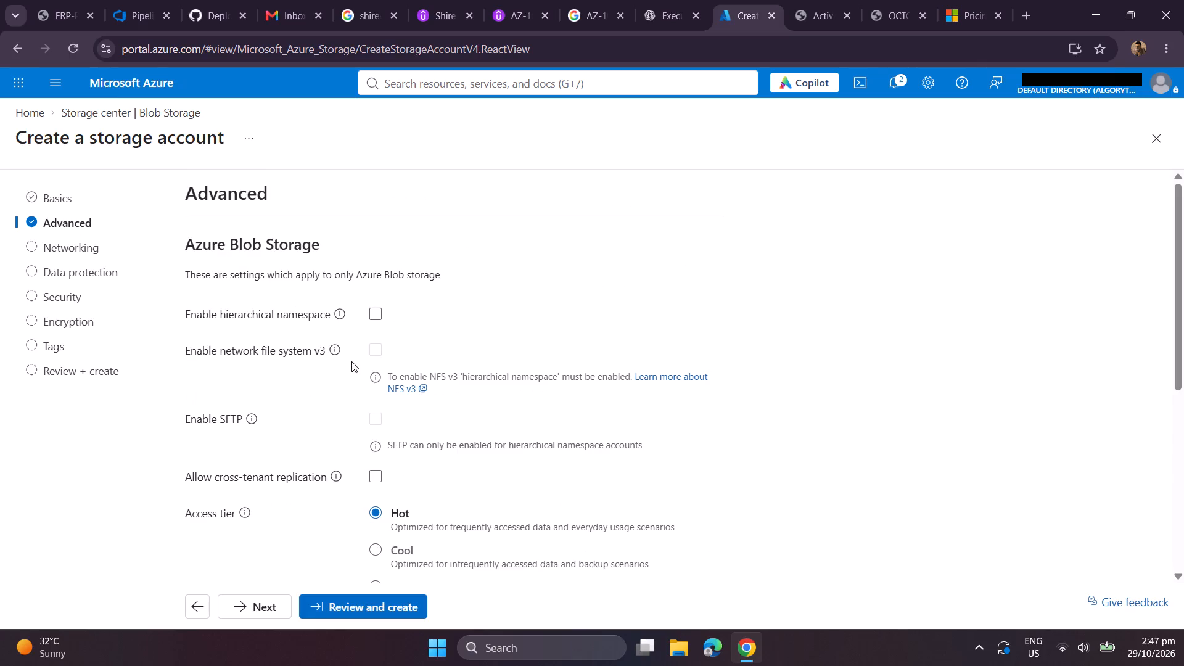
pyautogui.click(376, 312)
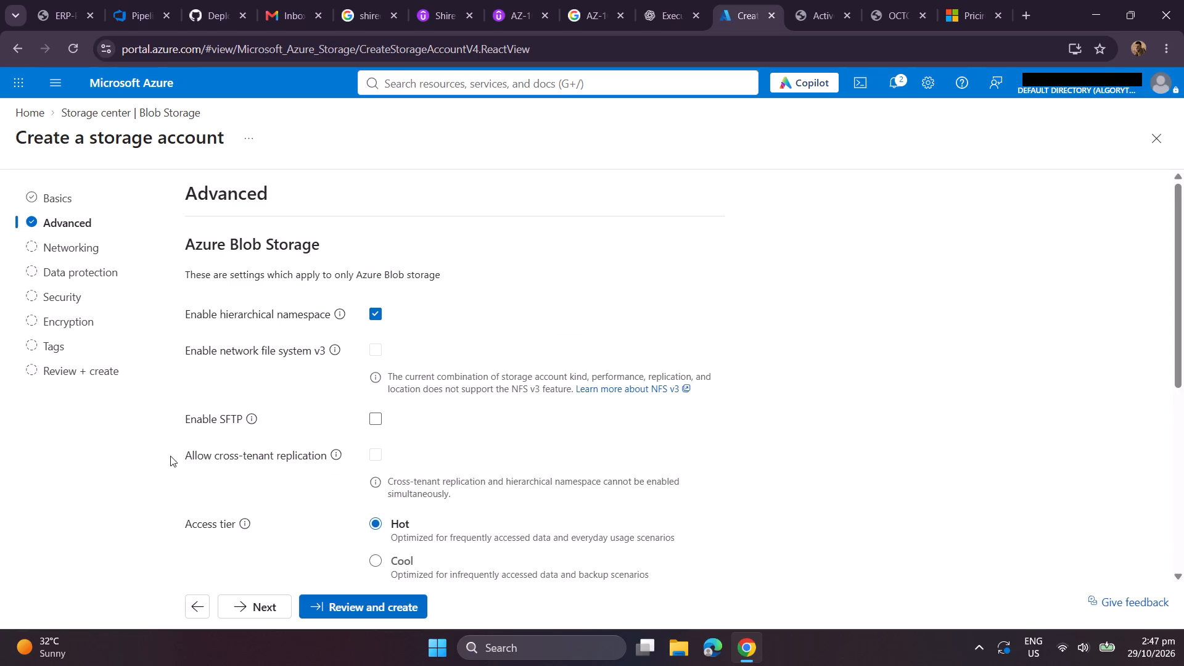
# Examine the access tier and Azure Files options in the Advanced settings.
pyautogui.scroll(-1, 170, 456)
pyautogui.scroll(-1, 462, 463)
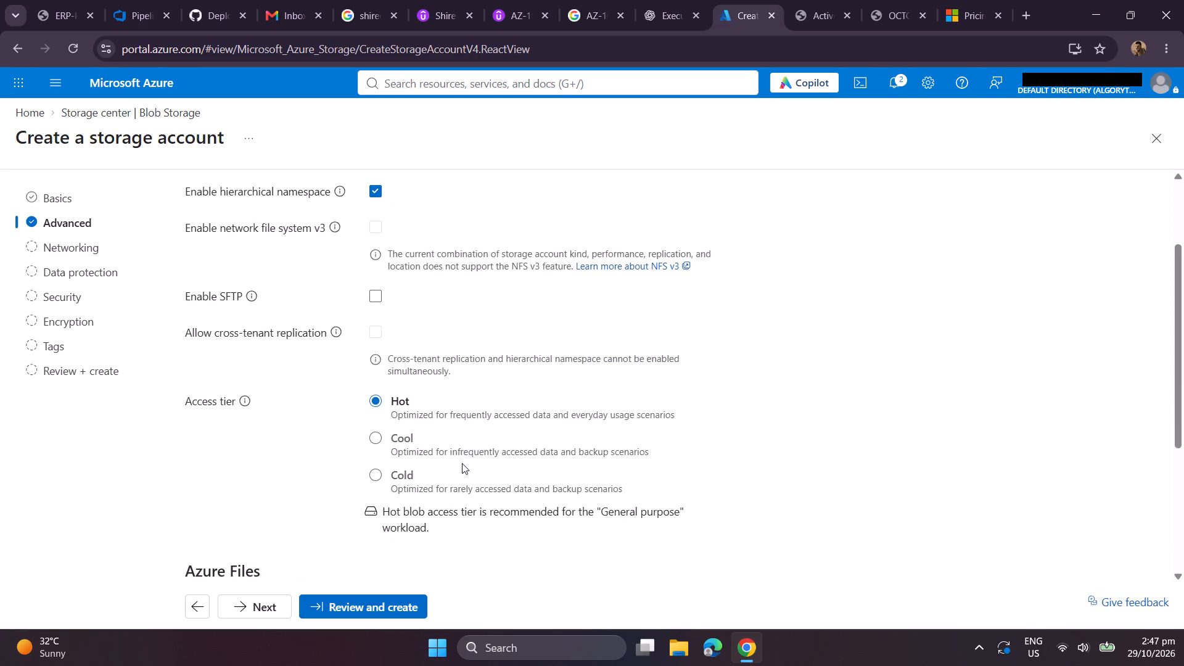
pyautogui.scroll(-1, 244, 492)
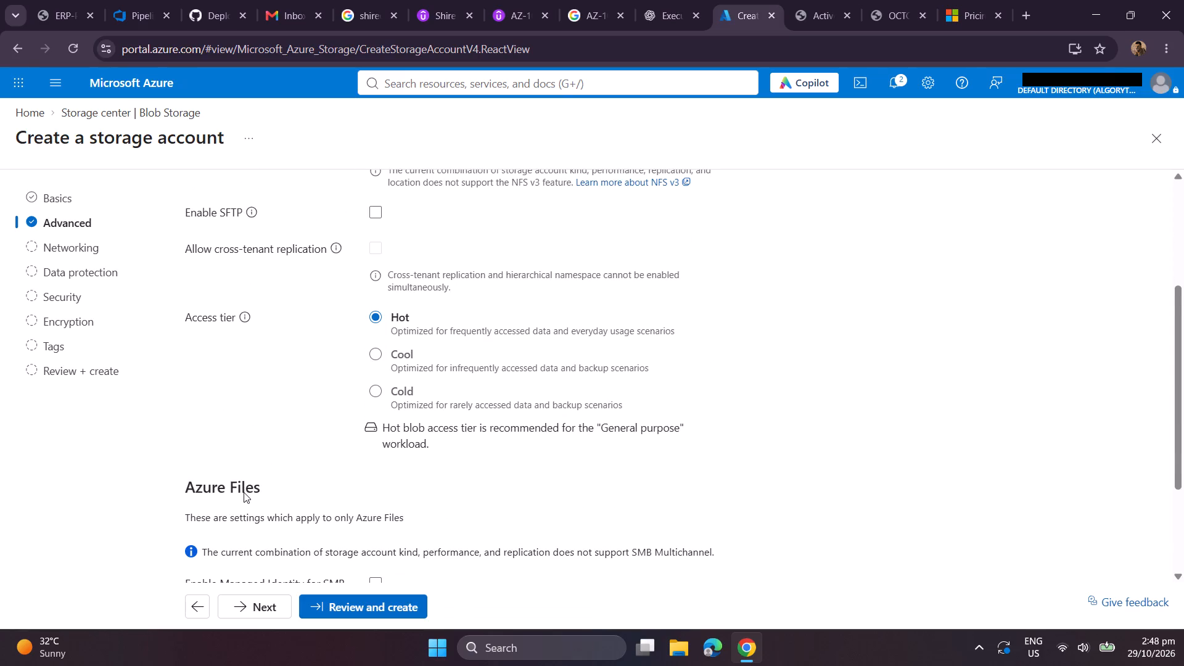
pyautogui.scroll(-1, 244, 492)
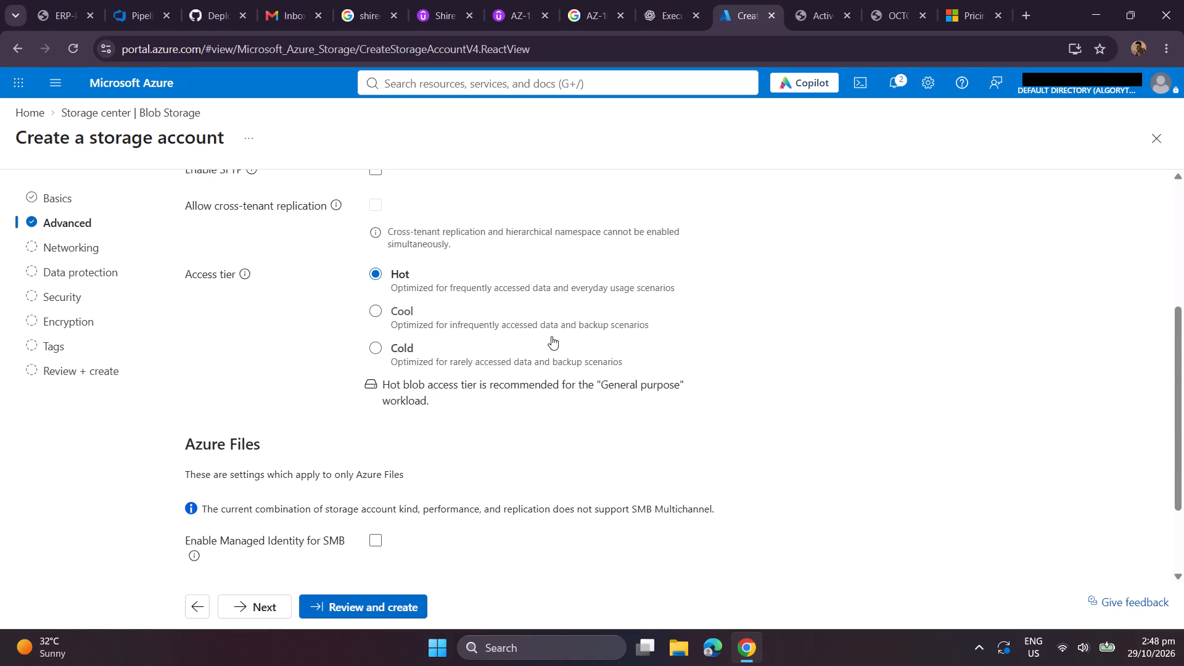
pyautogui.scroll(-1, 551, 336)
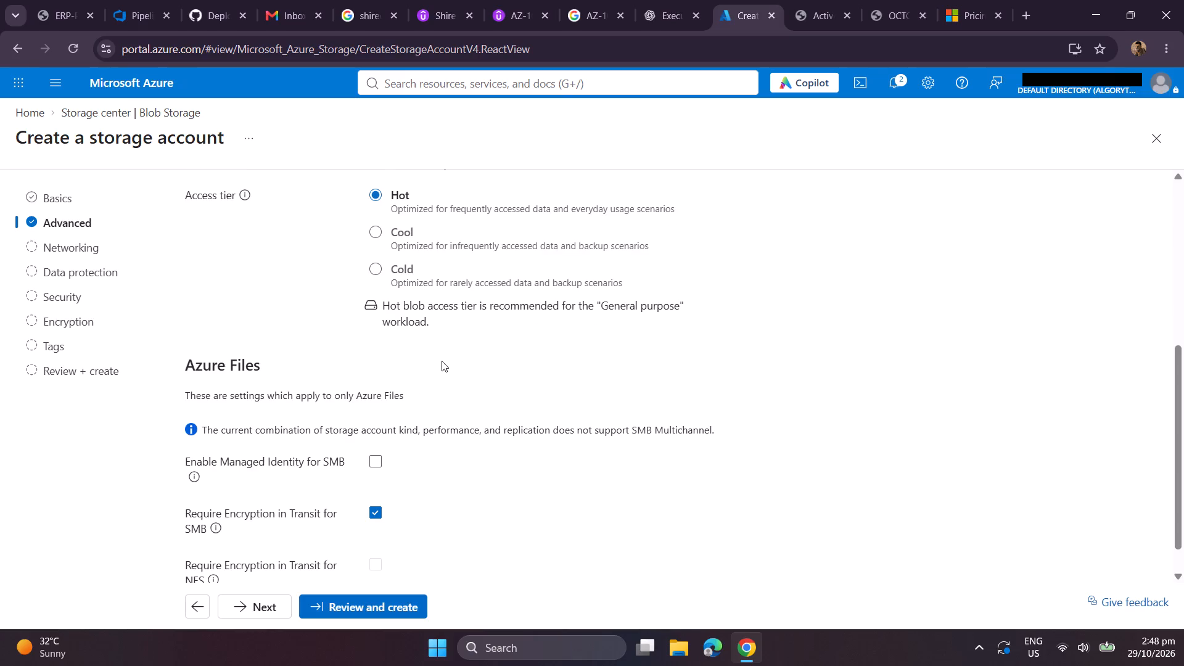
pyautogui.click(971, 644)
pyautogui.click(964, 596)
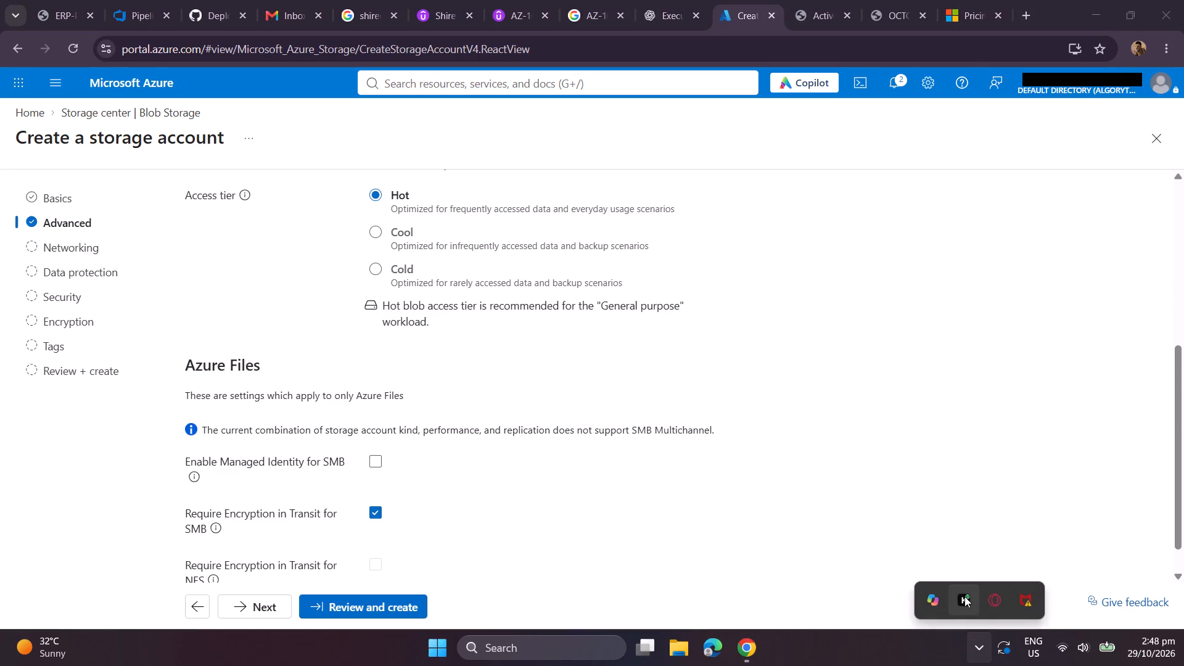
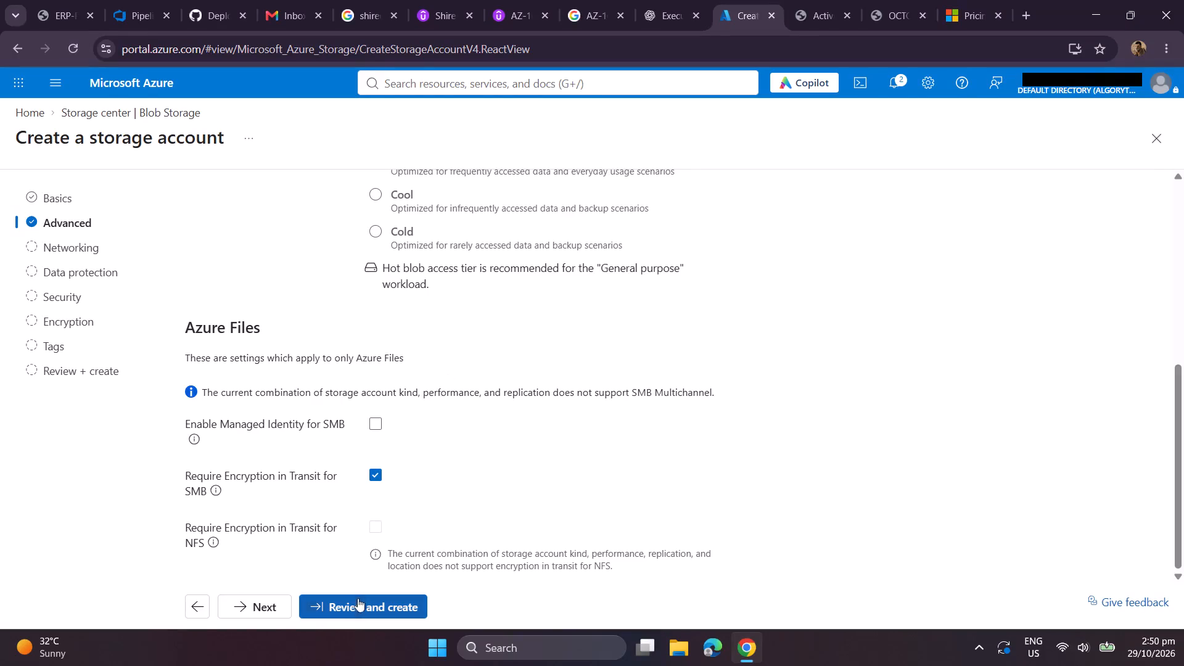
# Review the summary of the storage account's settings and create the inputstorageaccount storage account.
pyautogui.click(374, 612)
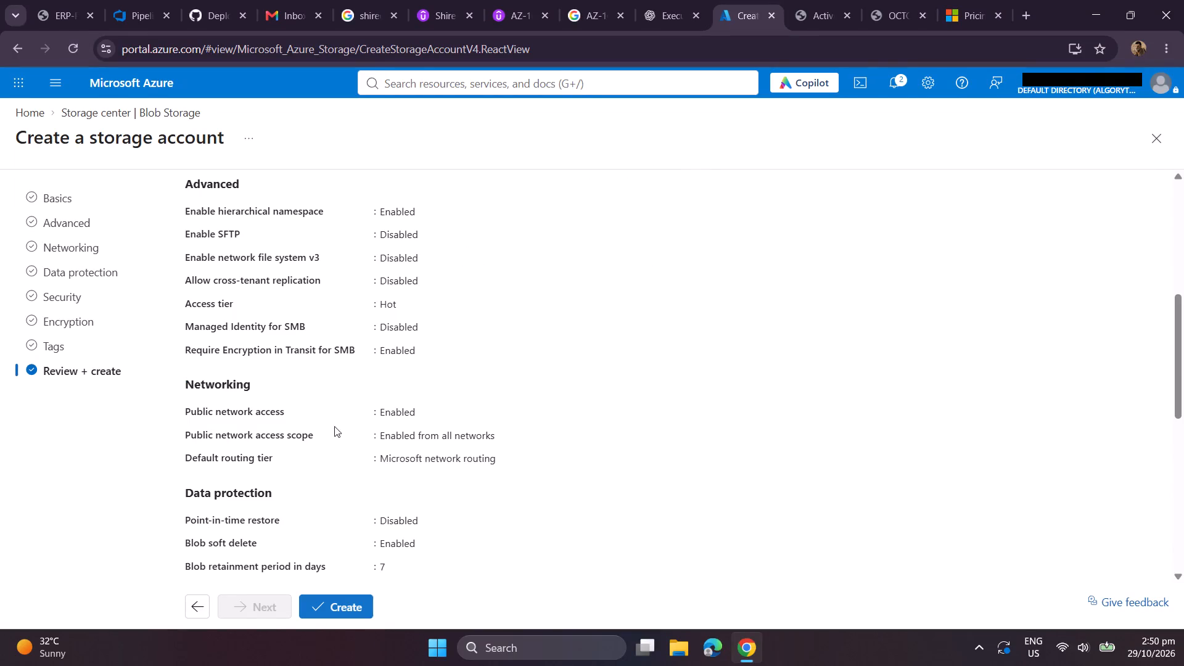
pyautogui.scroll(-2, 352, 511)
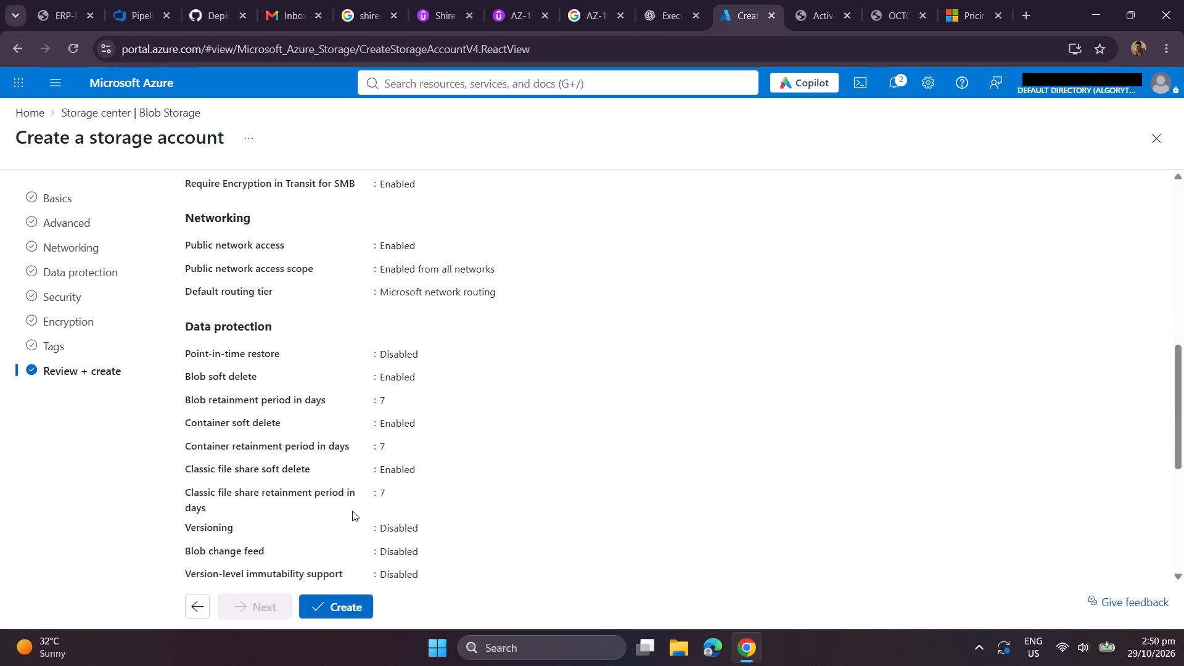
pyautogui.scroll(-1, 352, 511)
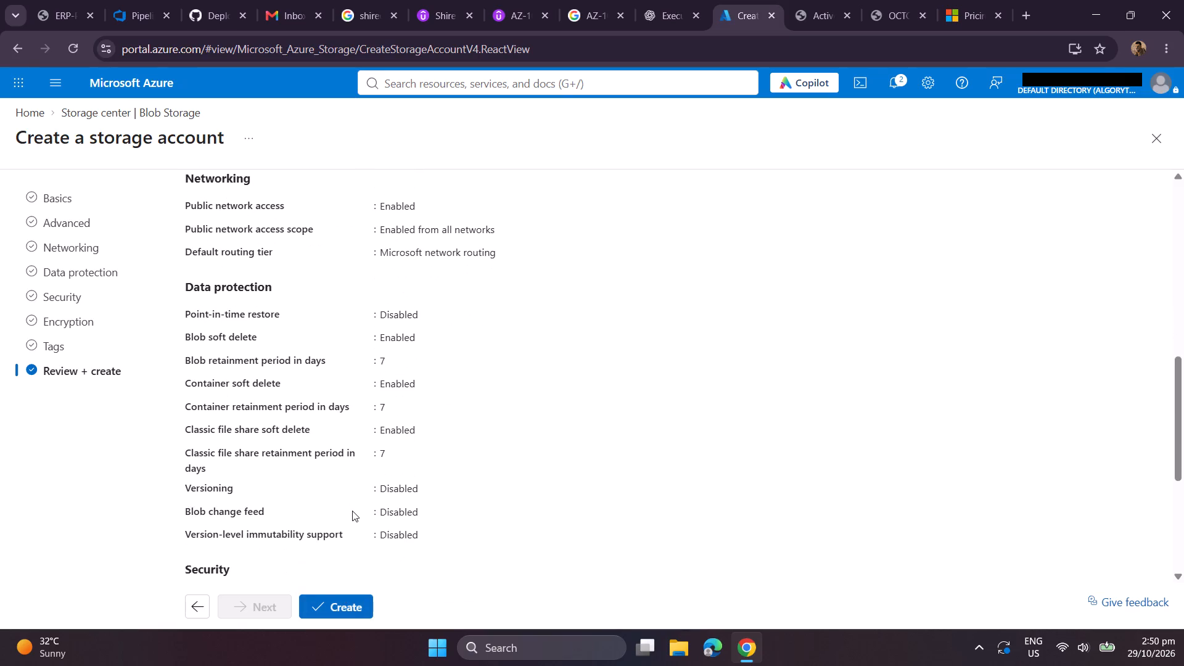
pyautogui.scroll(-1, 352, 511)
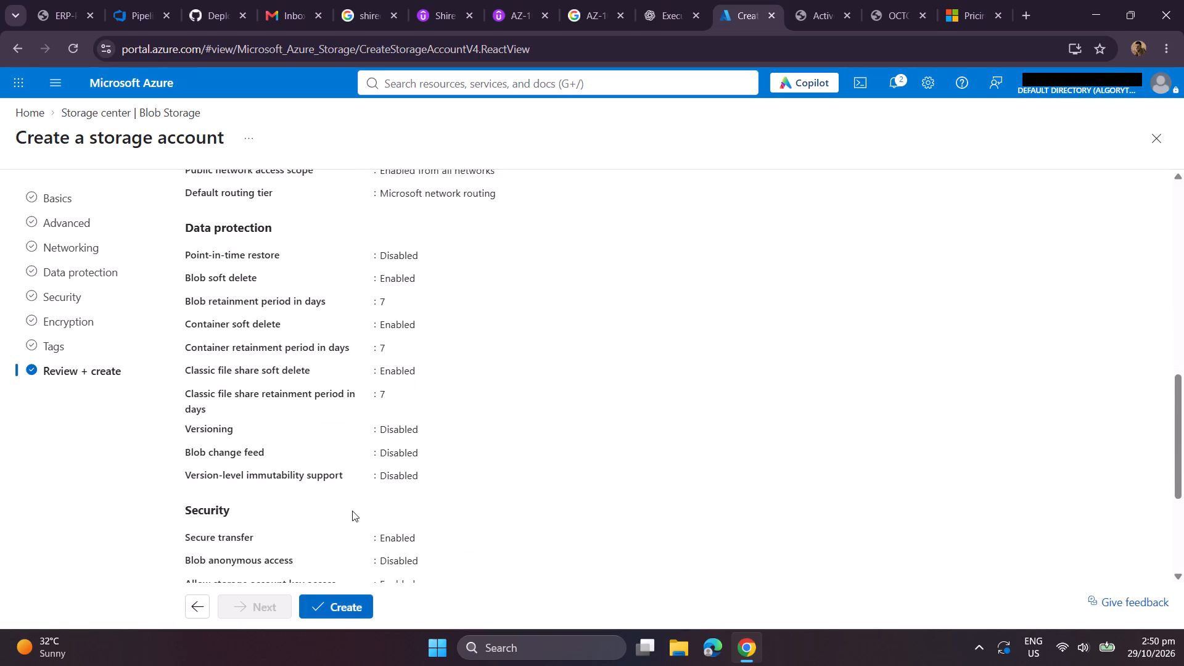
pyautogui.scroll(-2, 352, 511)
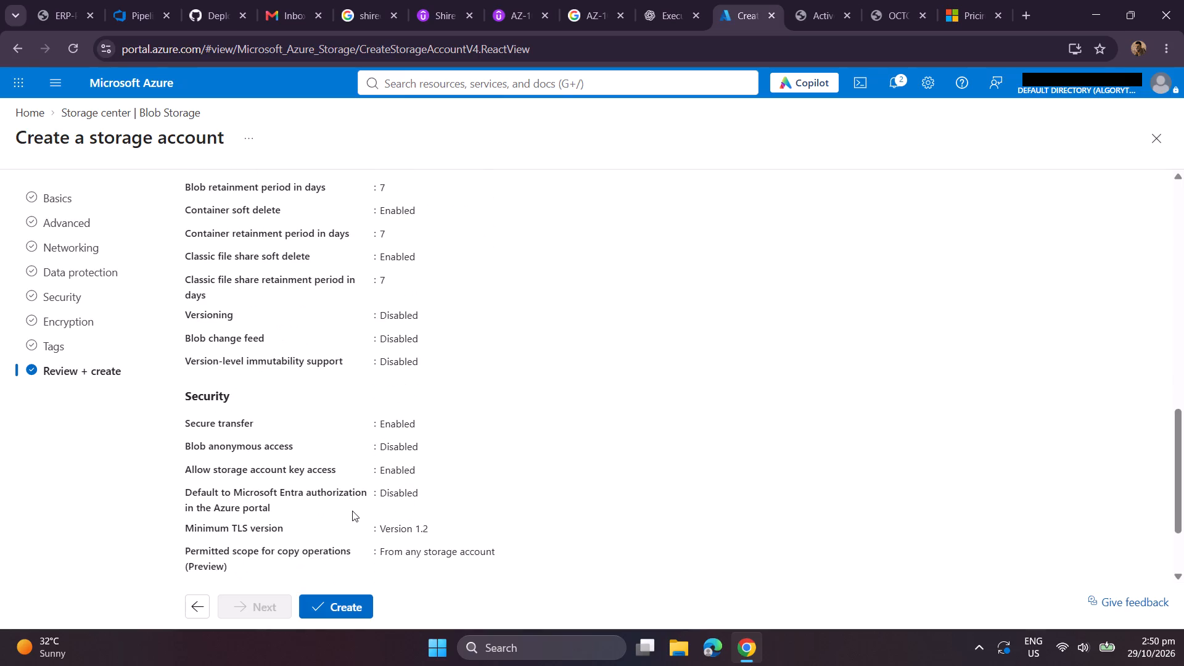
pyautogui.click(358, 612)
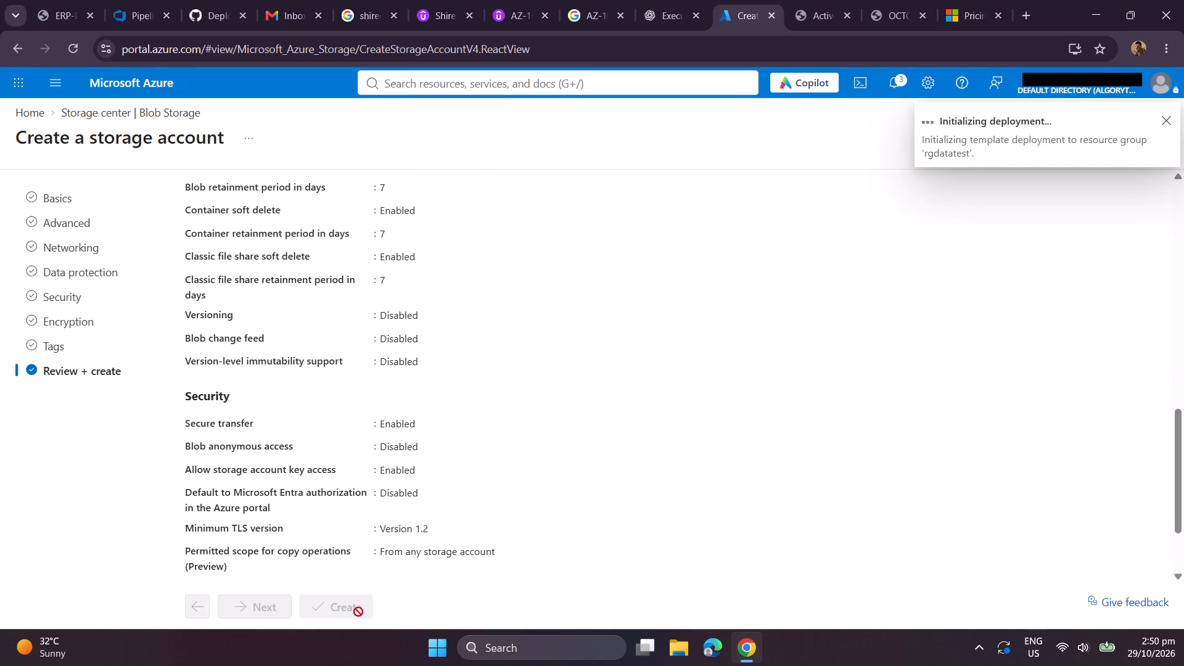
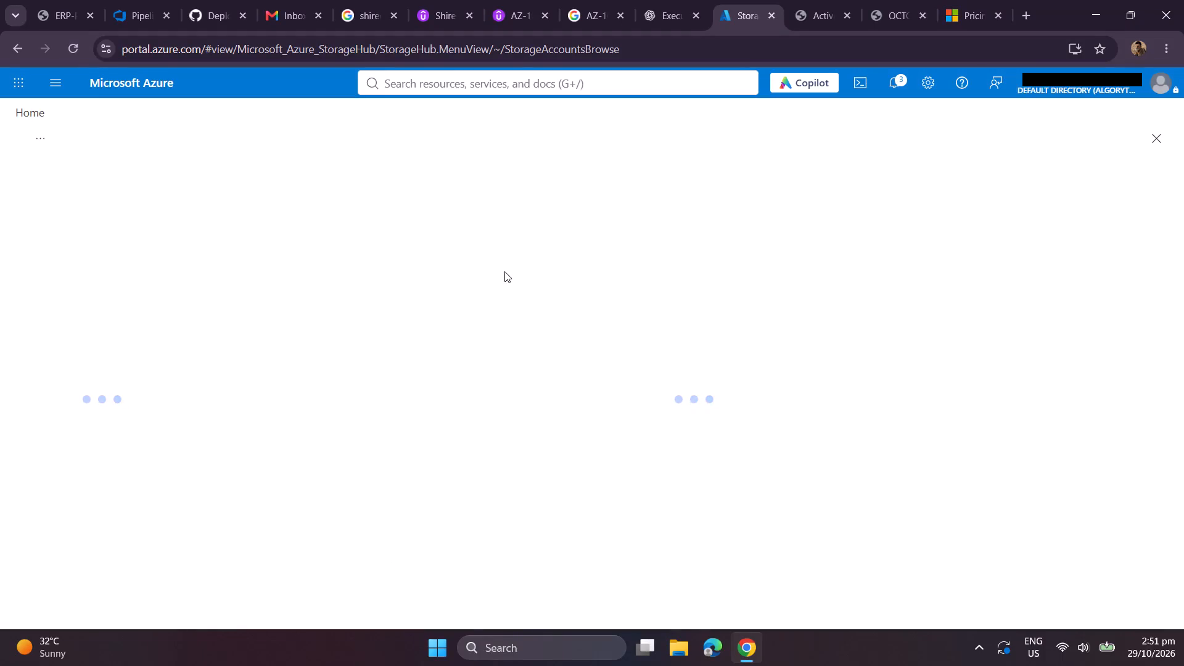
# Open the portal notifications to check the deployment status of the inputstorageaccount storage account.
pyautogui.click(897, 86)
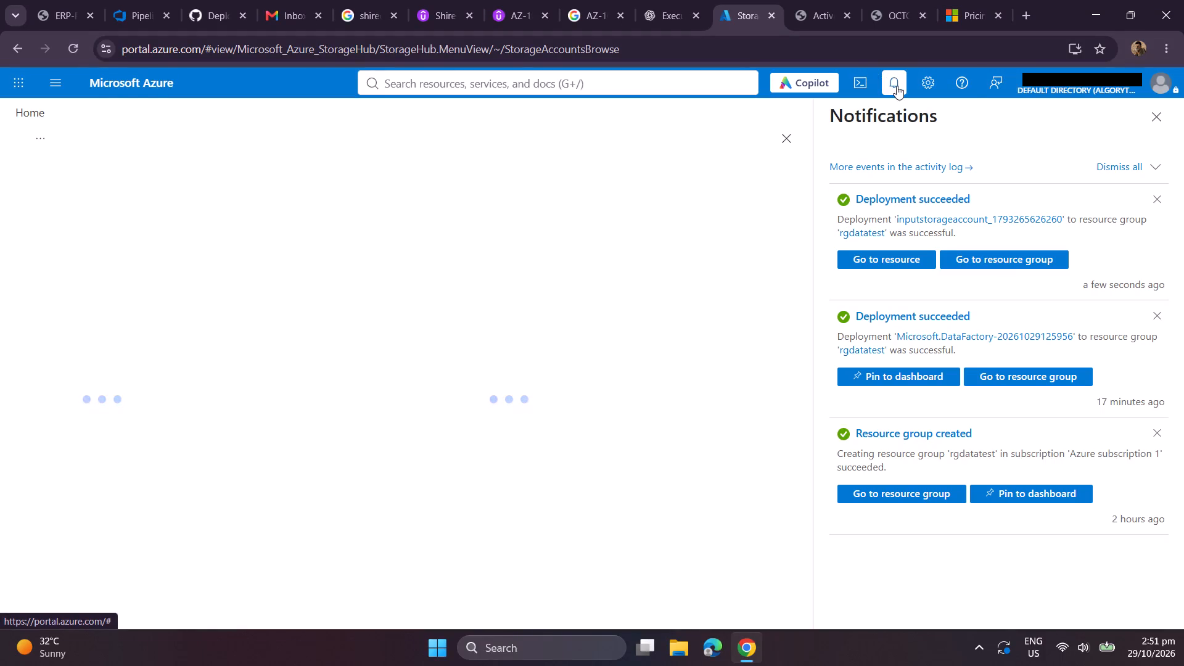
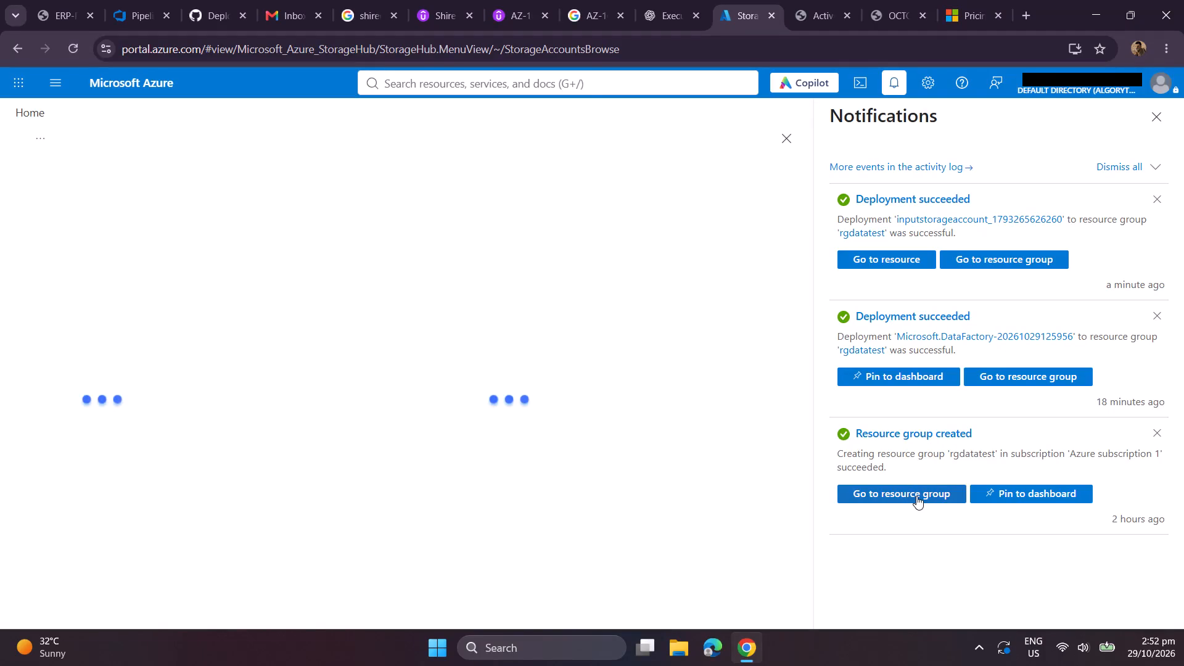
# Open the rgdatatest resource group.
pyautogui.click(916, 496)
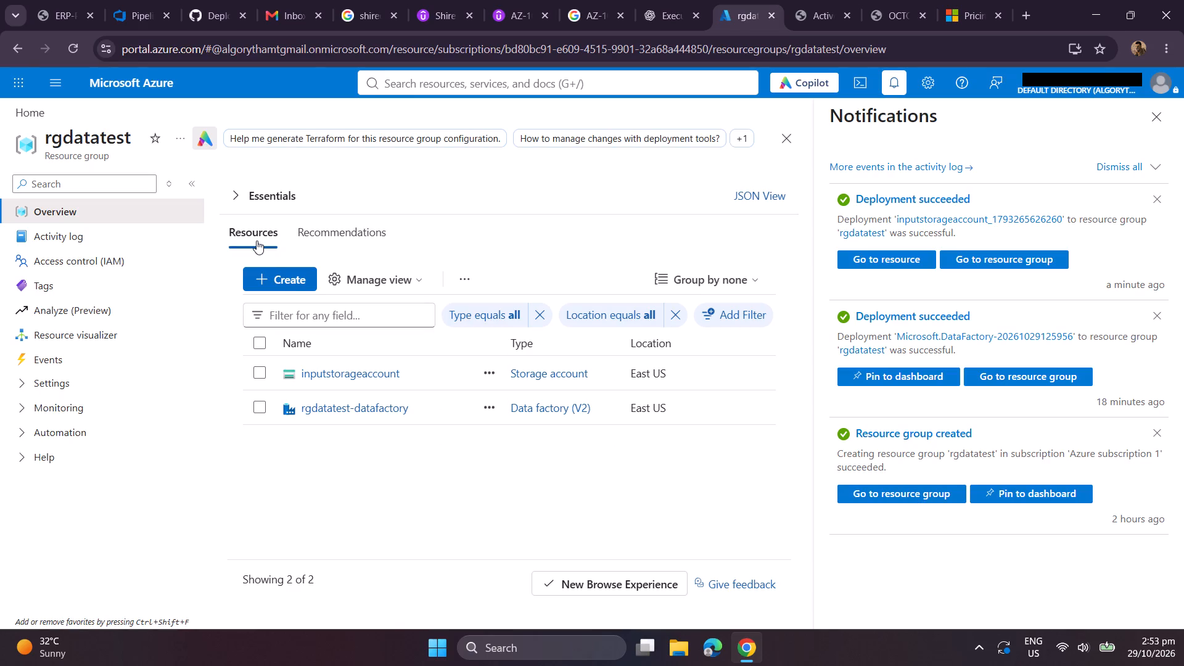
# Start adding a resource to rgdatatest, search the Marketplace for "storage account" and open Microsoft's Storage account offering.
pyautogui.click(257, 276)
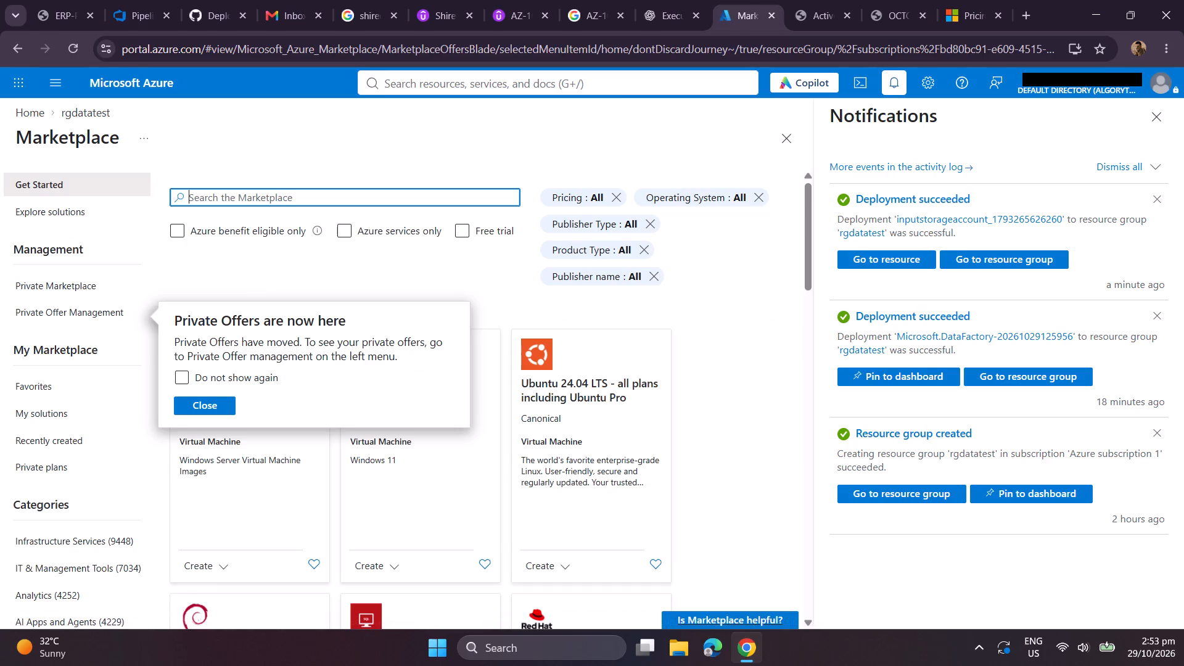
pyautogui.write('storage')
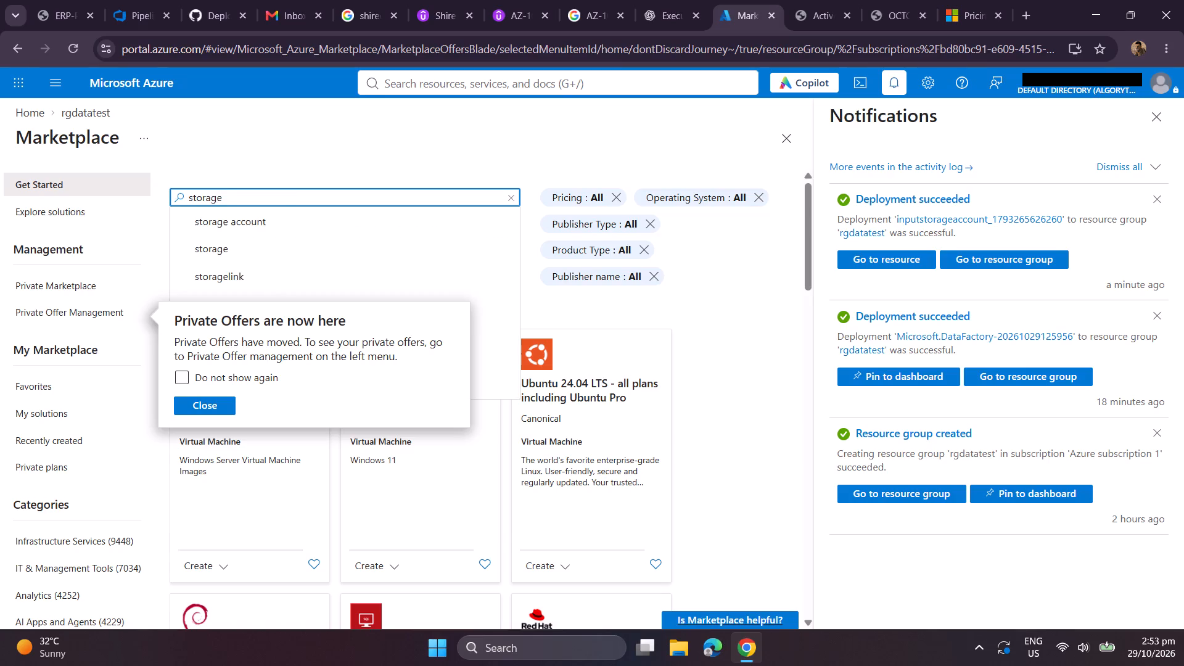
pyautogui.click(276, 222)
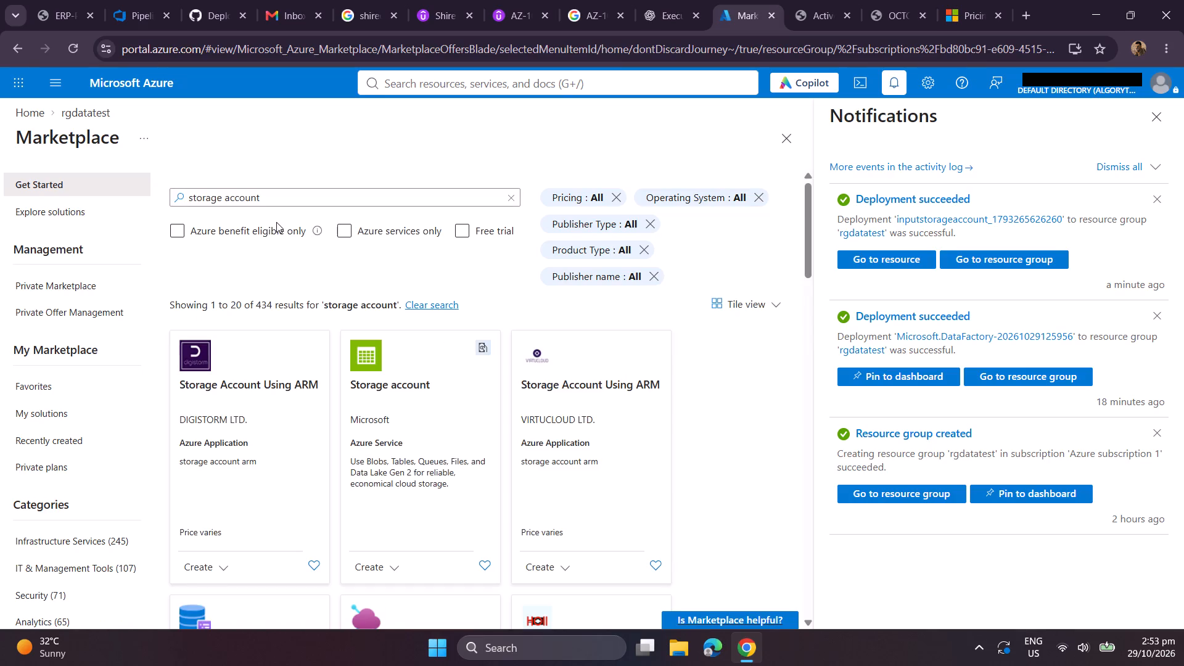
pyautogui.click(448, 408)
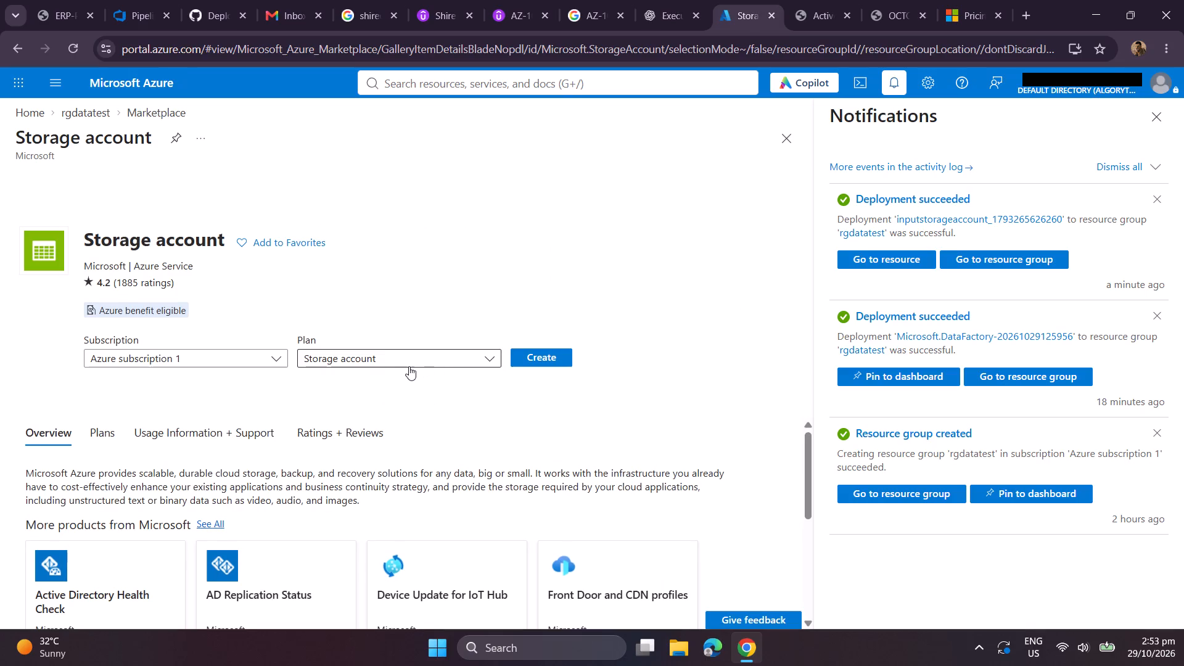
# Start creating a storage account from the Microsoft offering with the Storage account plan under Azure subscription 1.
pyautogui.click(436, 353)
pyautogui.click(436, 353)
pyautogui.scroll(-3, 436, 353)
pyautogui.scroll(-2, 431, 402)
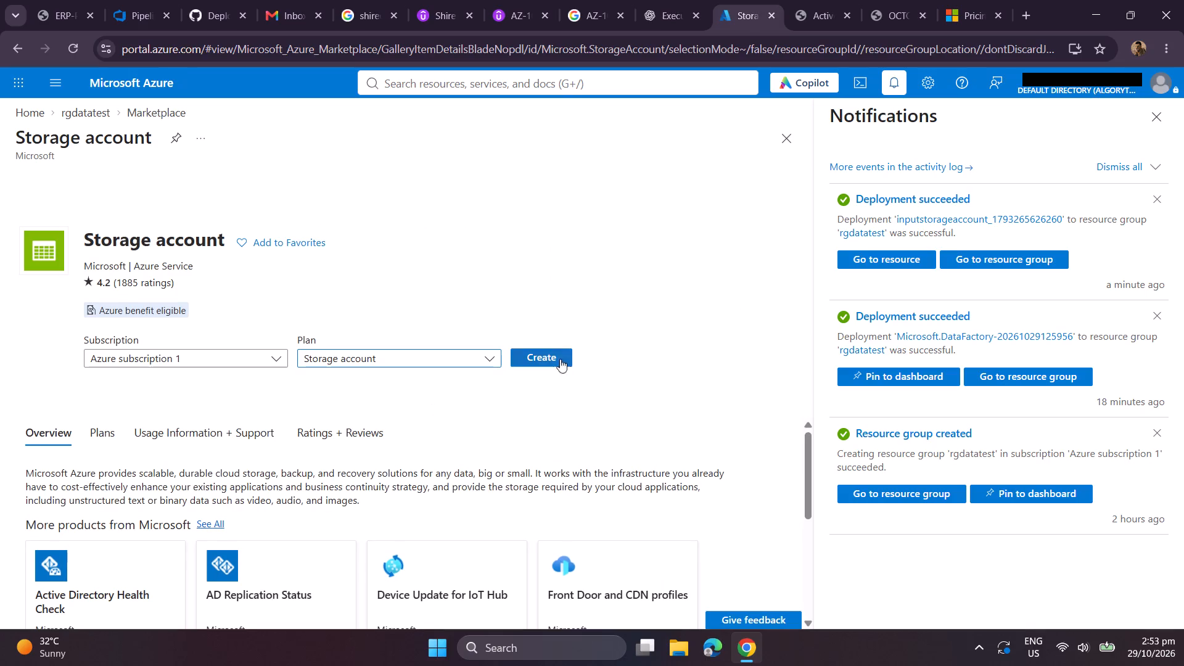
pyautogui.click(573, 354)
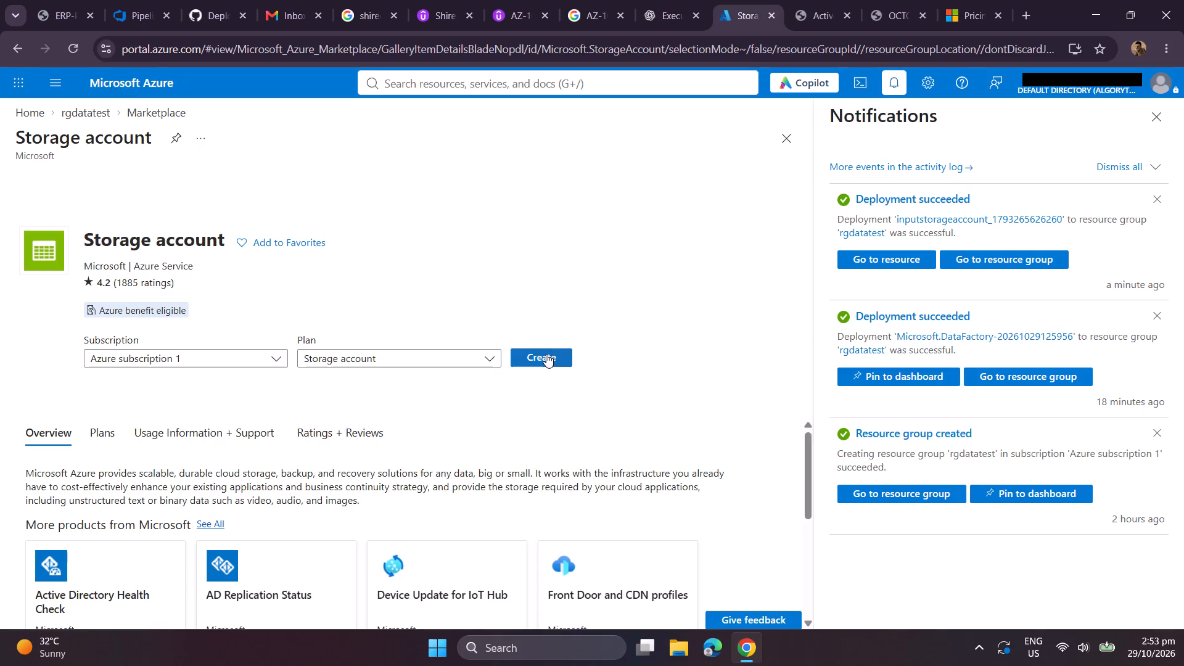
pyautogui.click(546, 354)
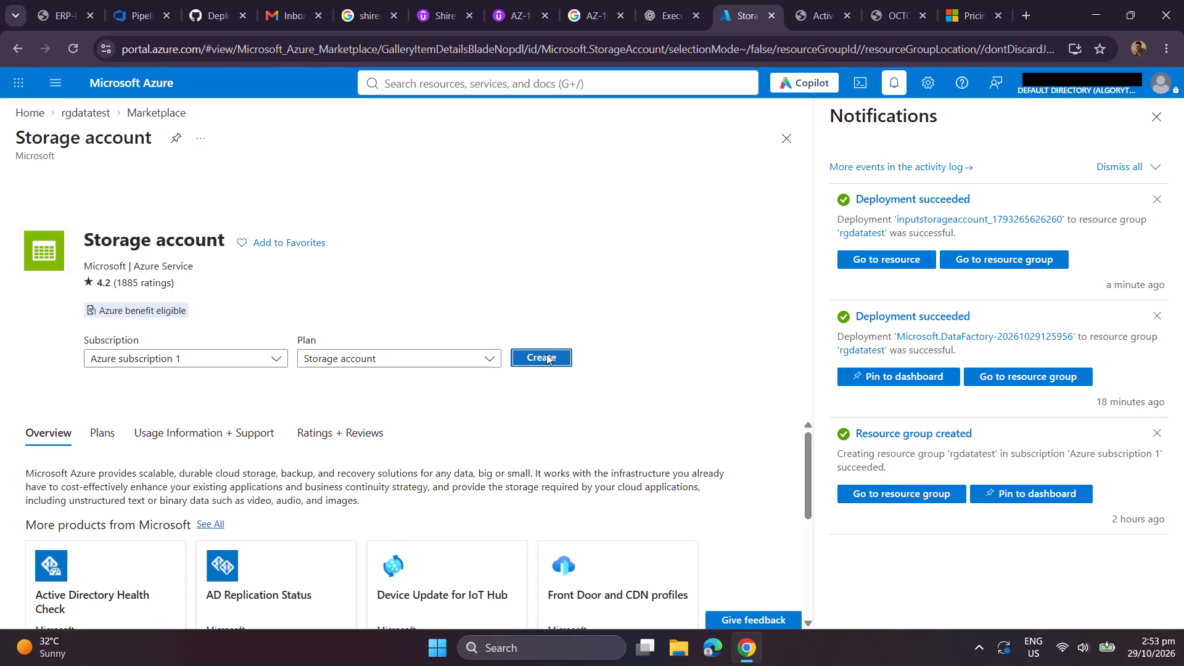